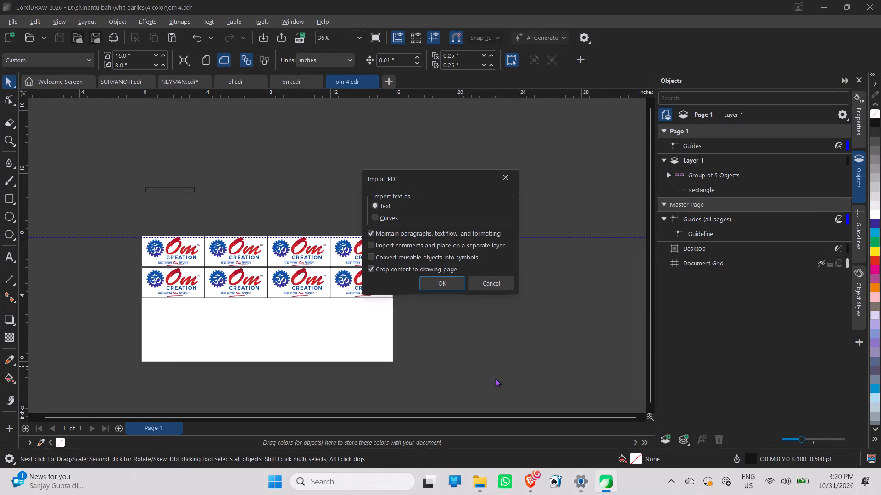
Import the PDF with its text kept as text and move the Nargis Suits logo over the page in om 4.cdr.
click(448, 284)
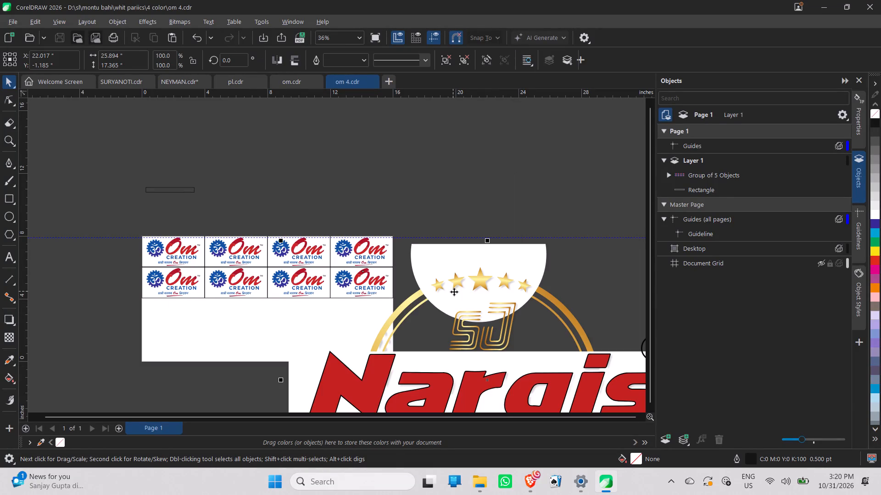
drag(487, 346, 321, 178)
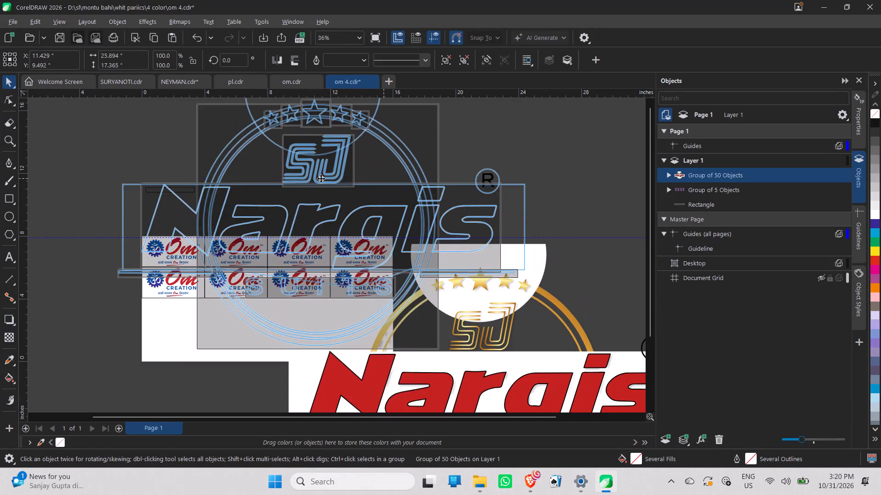
click(552, 145)
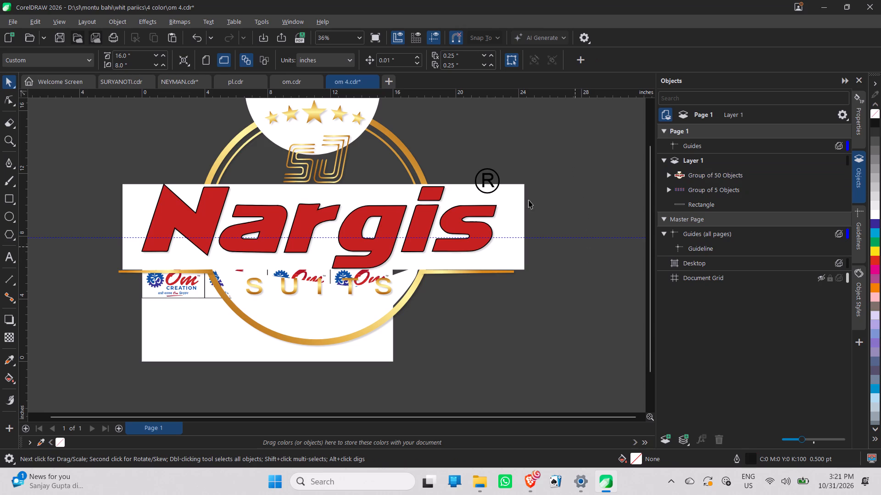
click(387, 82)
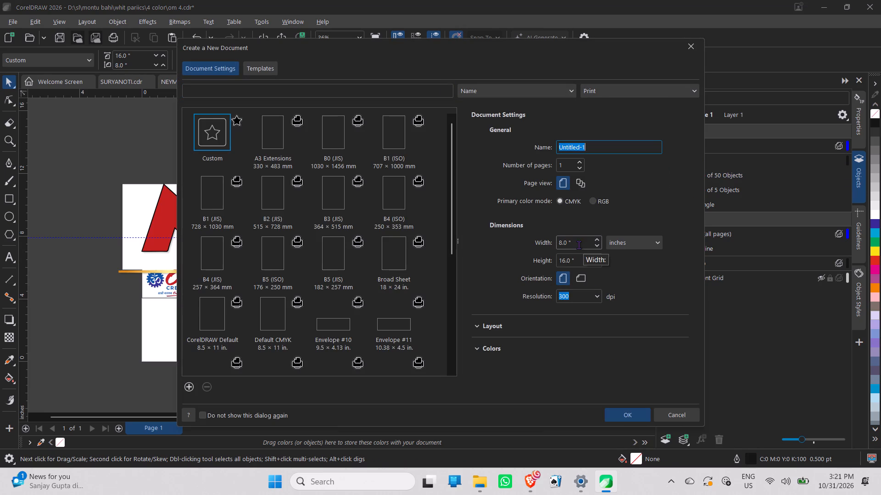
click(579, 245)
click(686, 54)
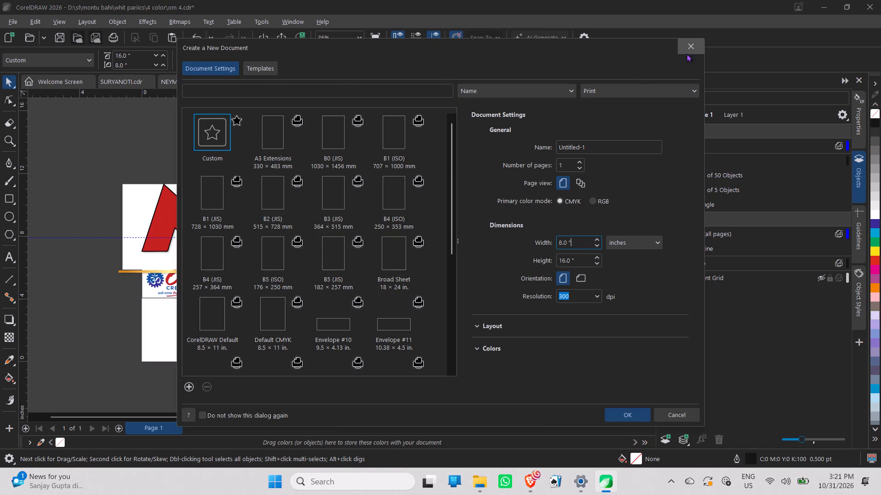
Delete the Om Creation logo group from the page in om.cdr.
click(276, 81)
click(323, 237)
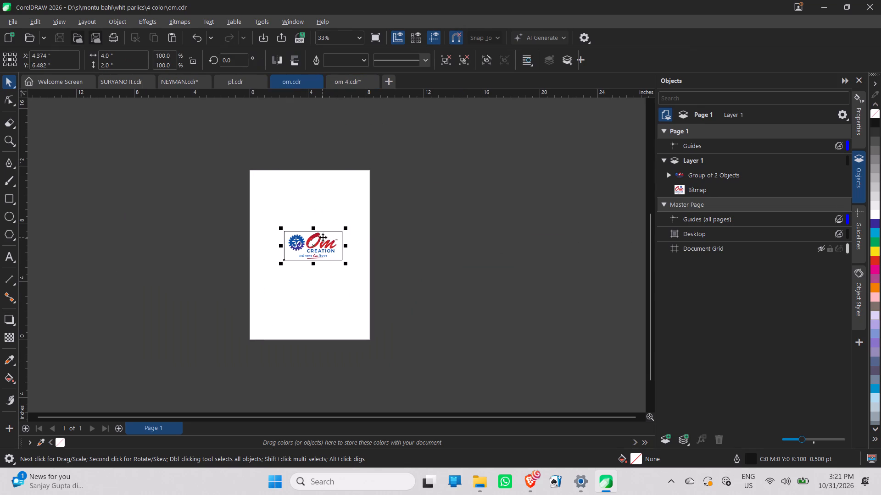
key(Delete)
Transfer the Nargis Suits logo group from om 4.cdr into om.cdr by cutting and pasting it.
click(349, 87)
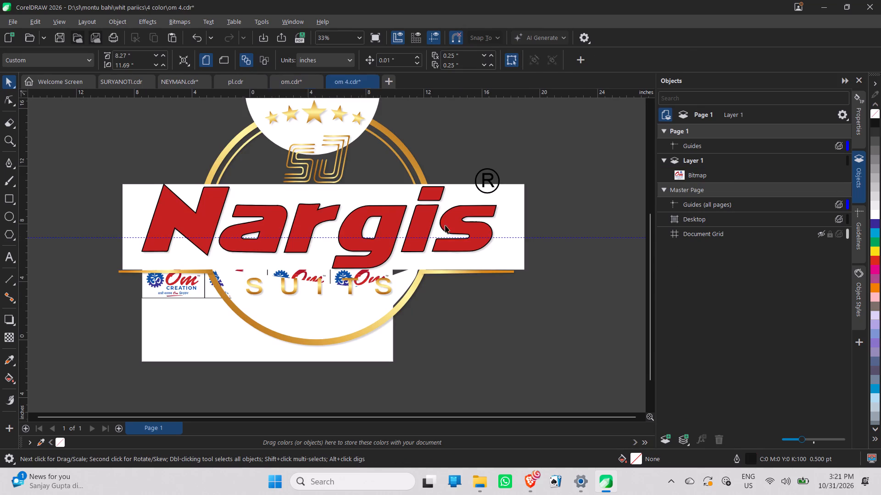
click(513, 260)
key(ctrl+x)
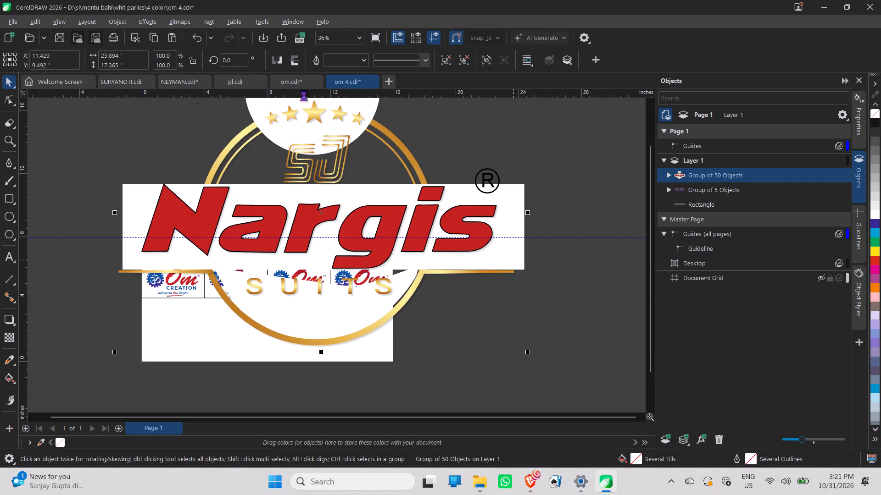
click(284, 81)
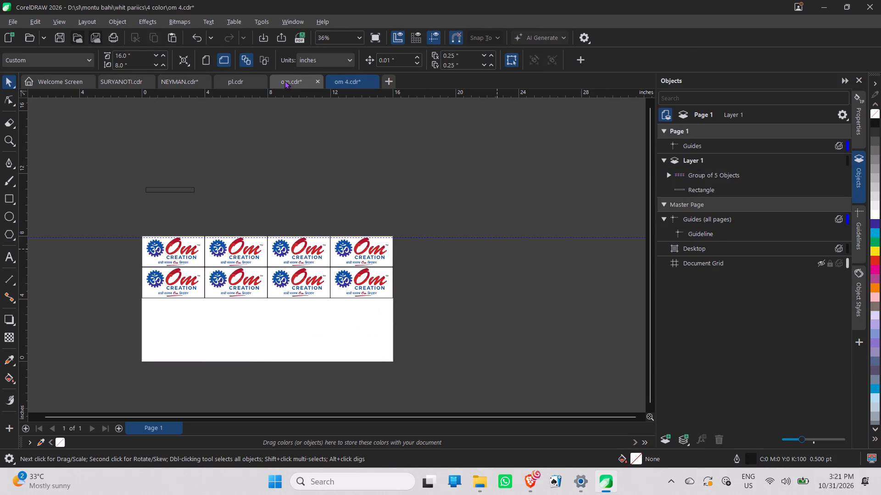
key(ctrl+v)
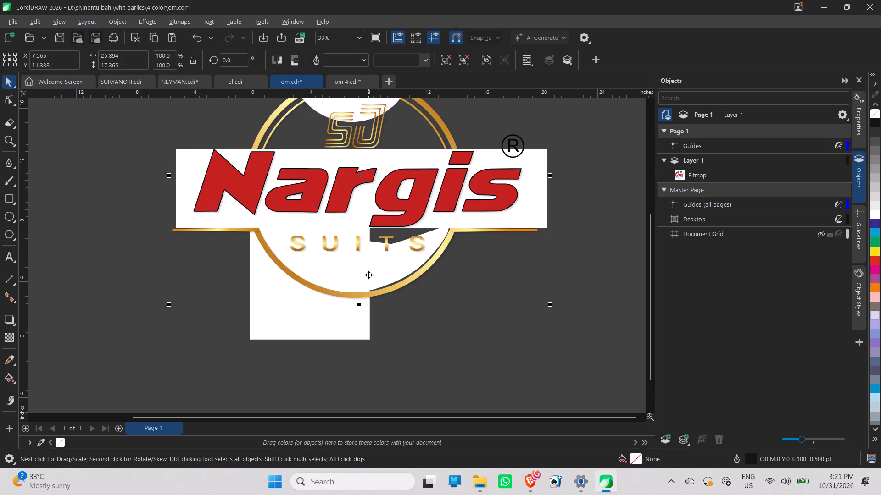
Delete the Om Creation bitmap lying outside the page in om.cdr.
scroll(374, 275, down, 4)
scroll(456, 291, down, 4)
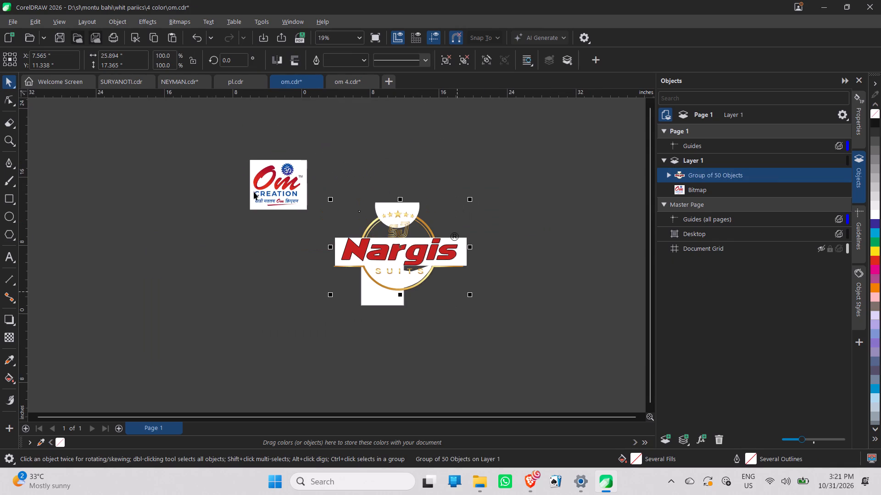
click(282, 177)
key(Delete)
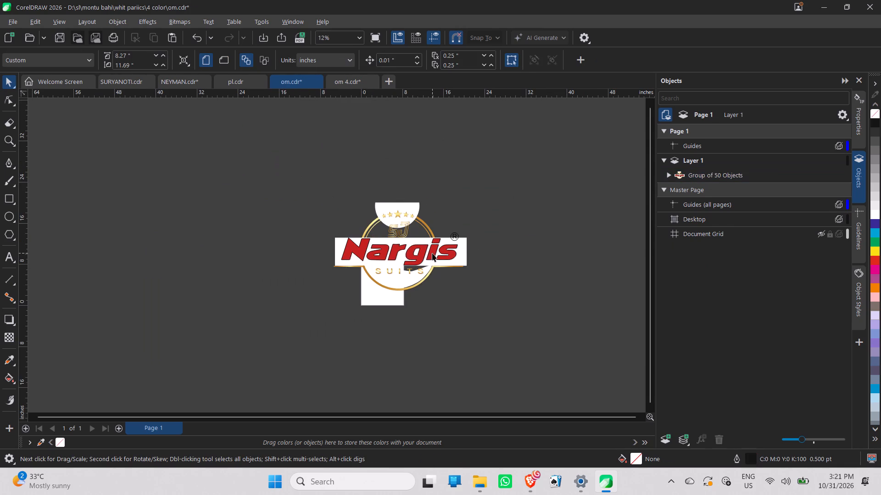
Move the Nargis Suits logo off the page to the empty area on its left, centred at about X -20.6, Y 6.4 inches.
drag(438, 257, 293, 282)
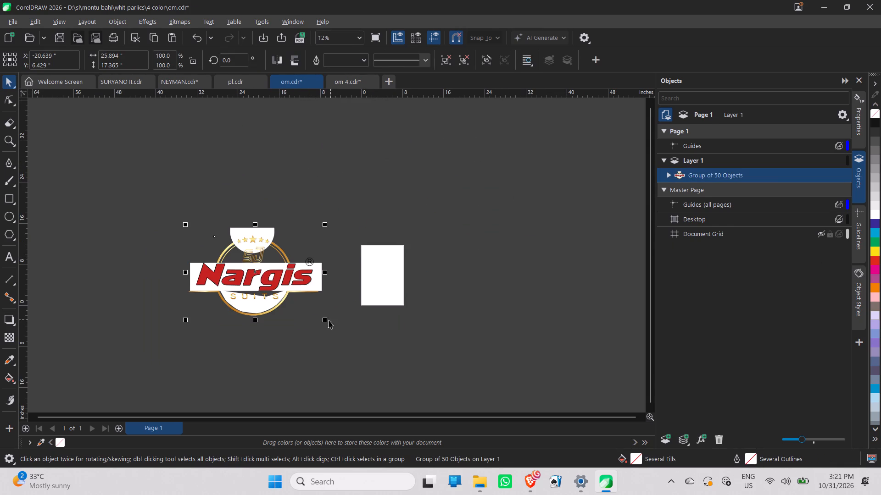
Delete the white curve filling the lower part of the circle behind SUITS inside the logo group.
triple_click(256, 307)
click(256, 307)
triple_click(256, 307)
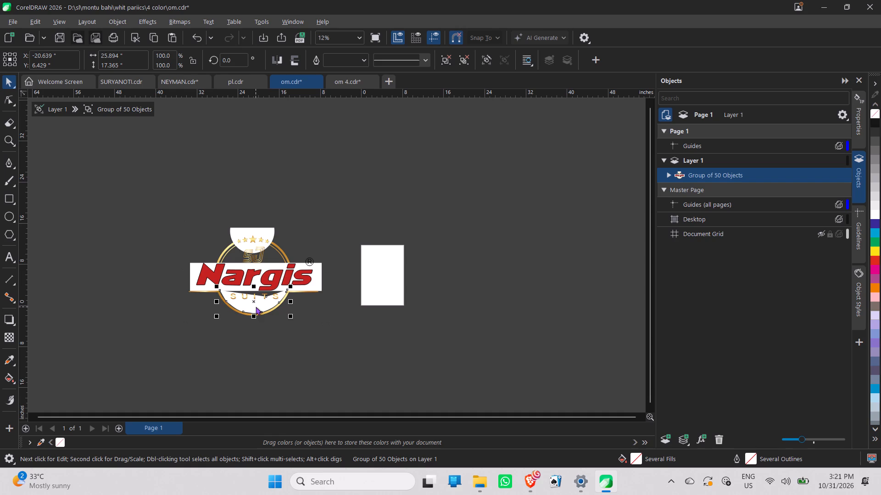
click(12, 82)
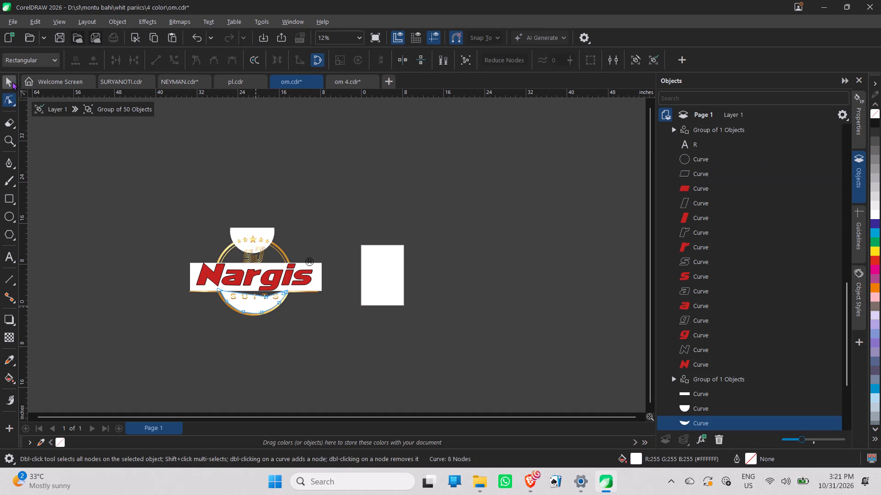
key(Delete)
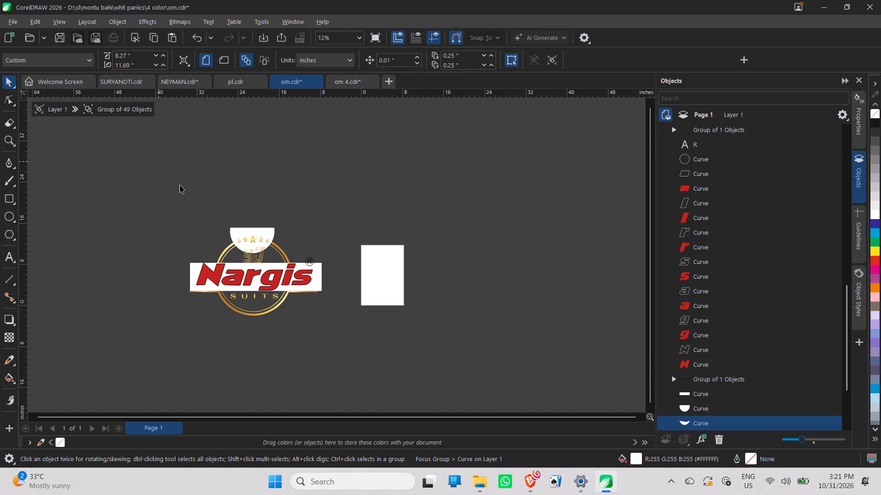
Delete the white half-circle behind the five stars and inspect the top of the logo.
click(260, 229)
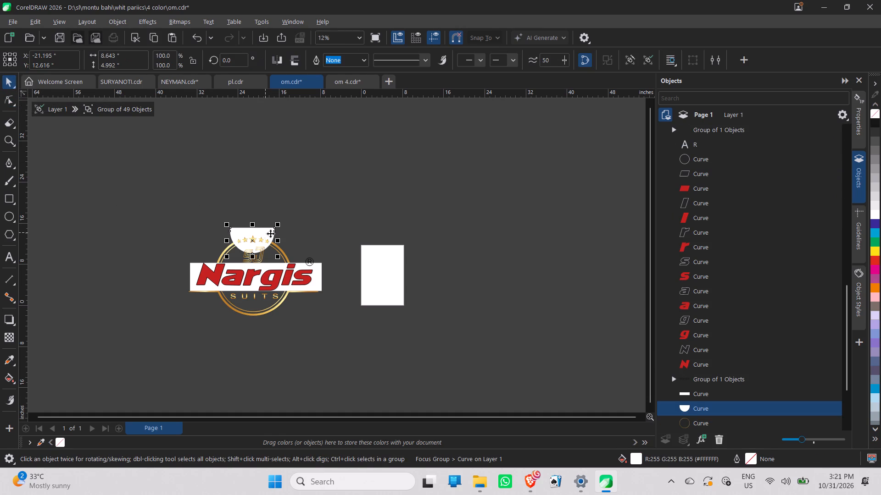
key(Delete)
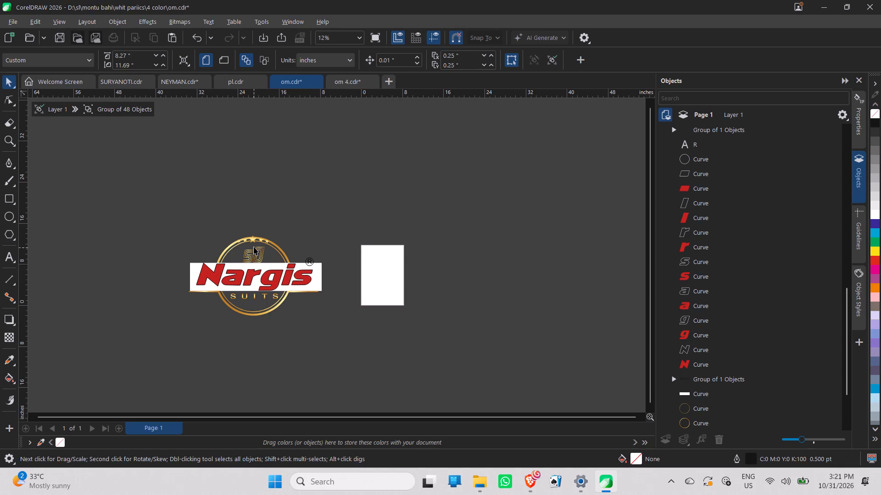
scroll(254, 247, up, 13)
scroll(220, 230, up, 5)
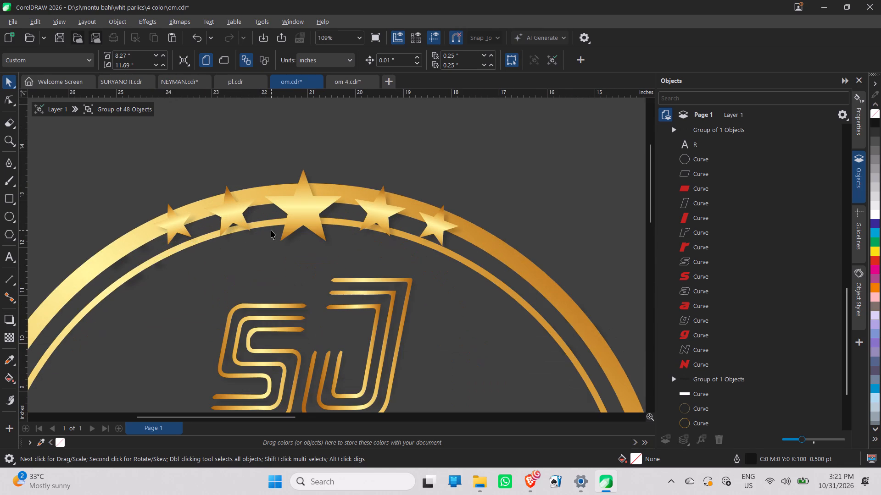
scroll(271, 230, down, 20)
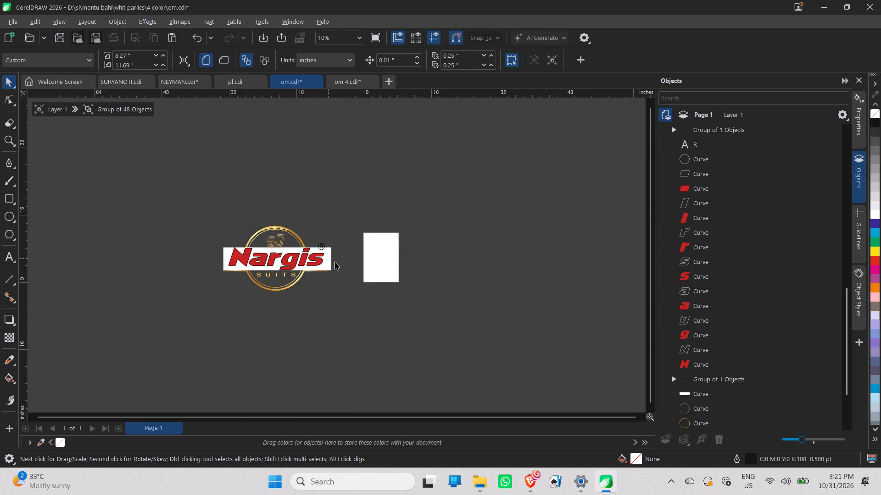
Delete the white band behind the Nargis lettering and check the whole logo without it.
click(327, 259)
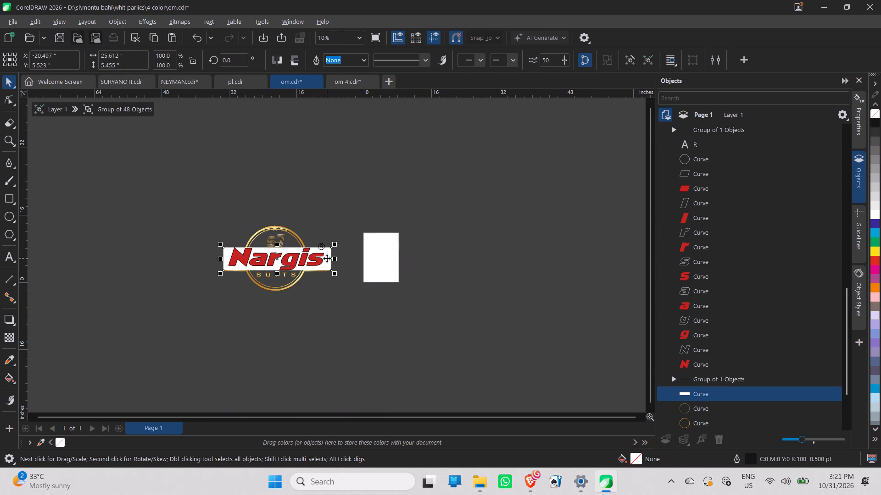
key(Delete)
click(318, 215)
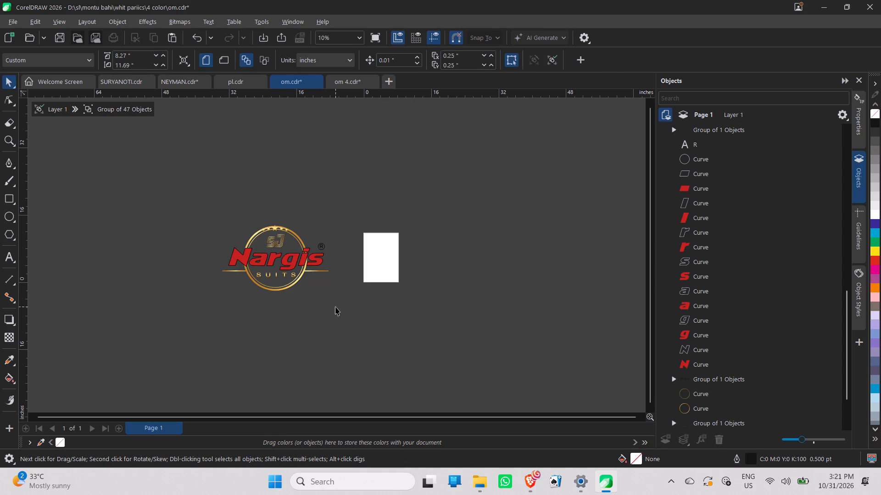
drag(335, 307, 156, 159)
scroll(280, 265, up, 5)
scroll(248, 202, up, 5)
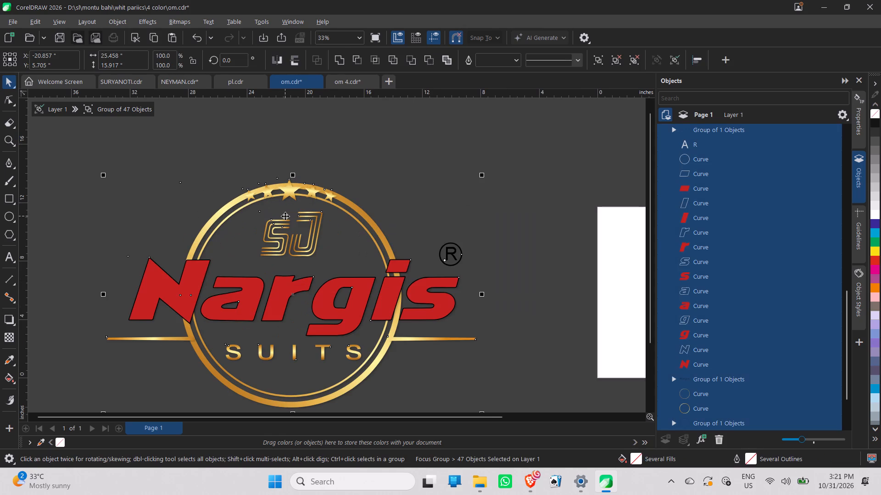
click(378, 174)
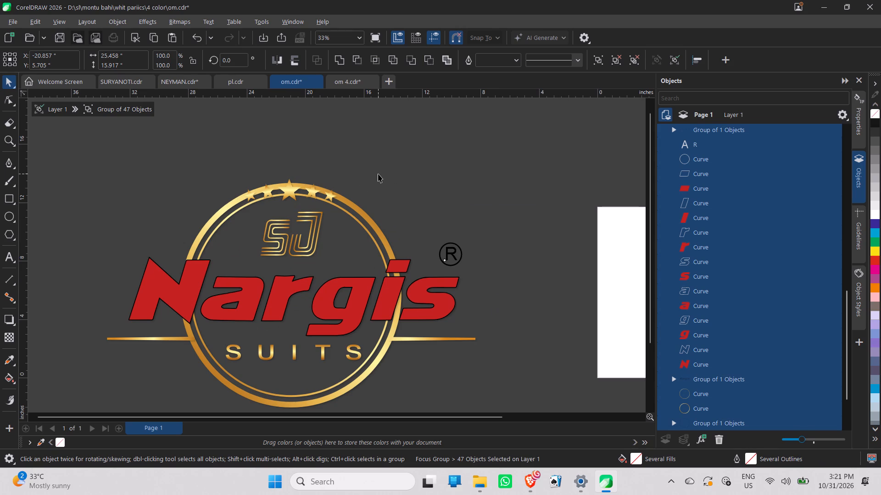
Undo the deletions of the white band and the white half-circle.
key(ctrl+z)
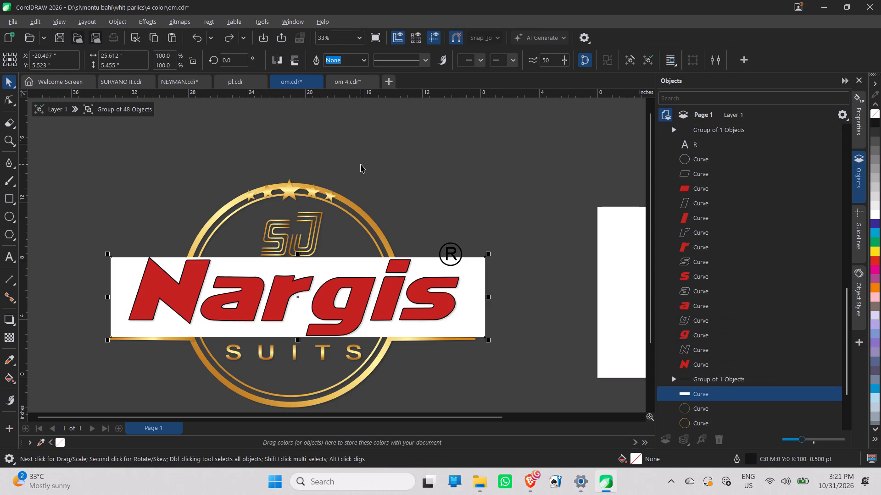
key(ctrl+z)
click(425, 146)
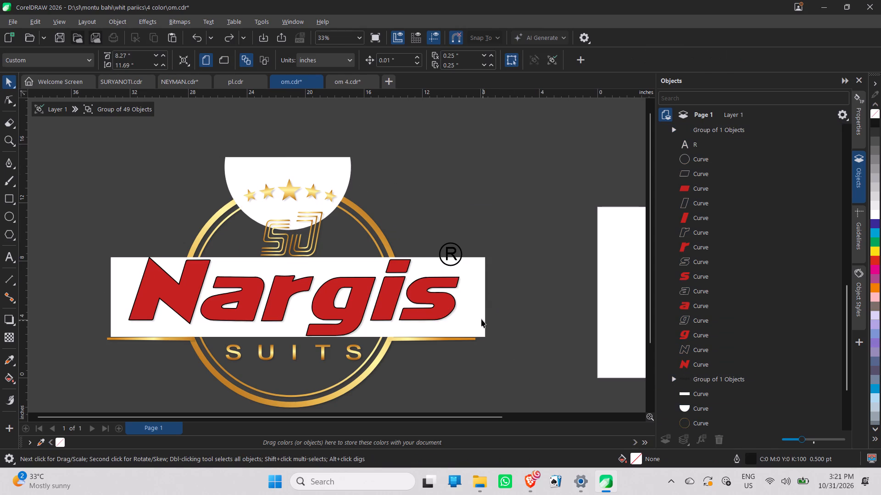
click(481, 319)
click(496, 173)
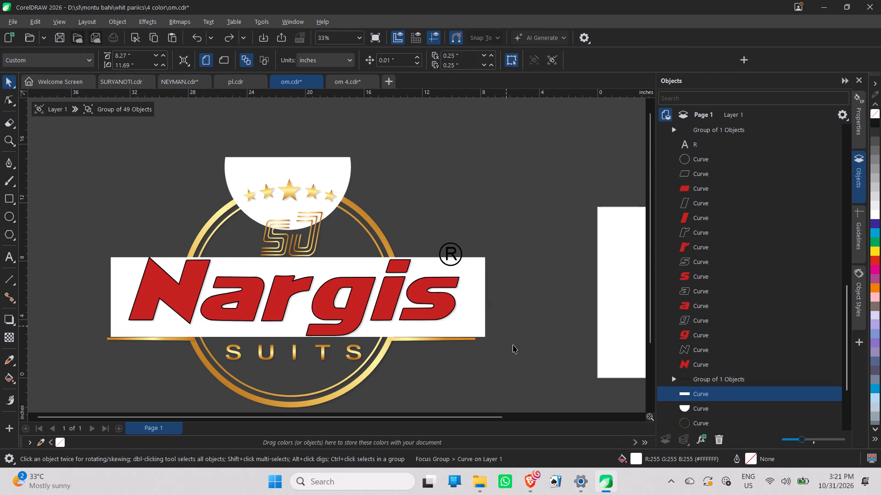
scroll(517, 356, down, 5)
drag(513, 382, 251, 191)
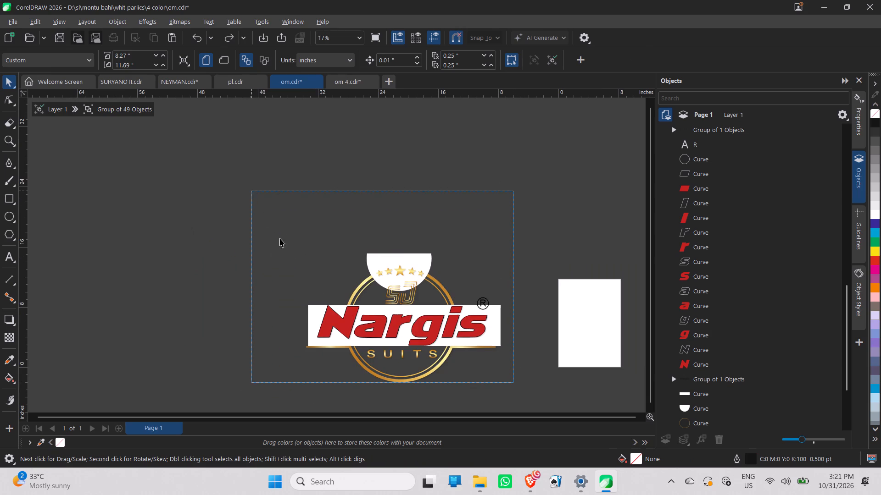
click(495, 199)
Fill the gold line to the right of SUITS, under the Nargis lettering, with black.
scroll(446, 349, up, 6)
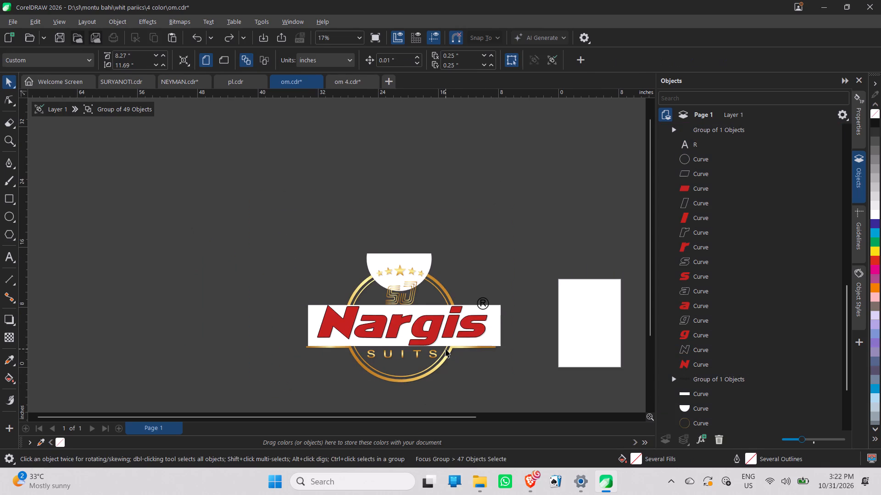
scroll(437, 347, up, 4)
click(498, 347)
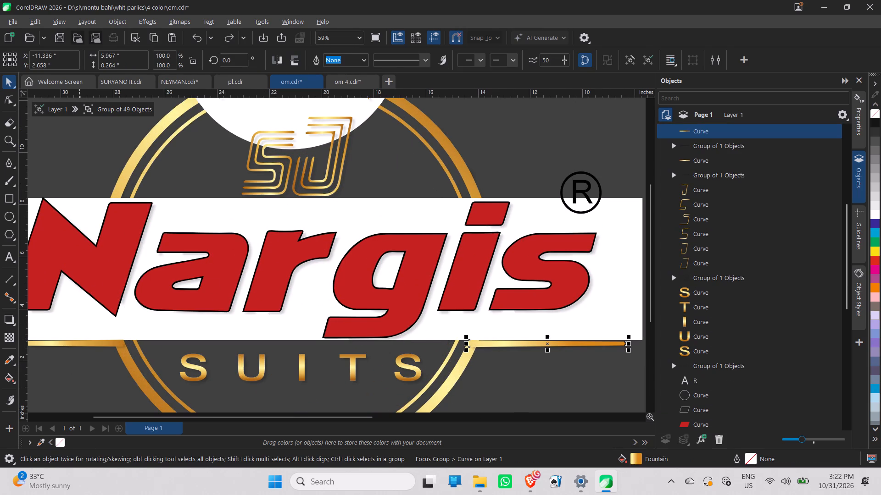
click(875, 126)
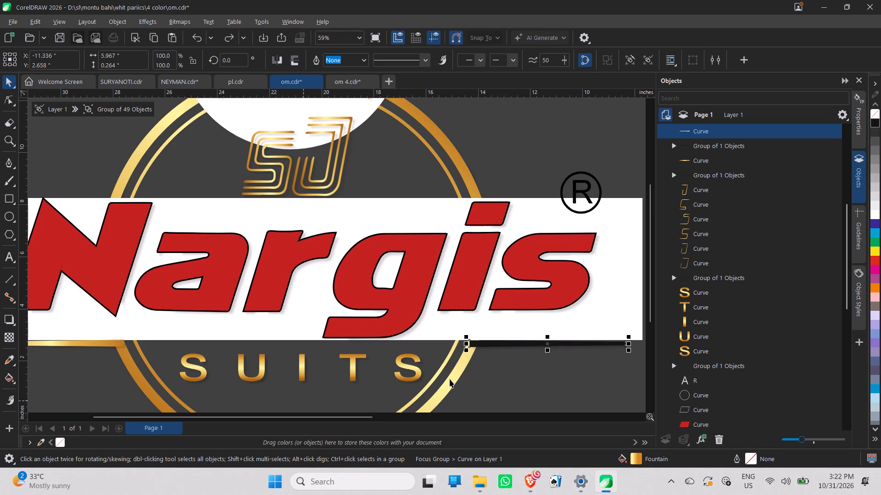
Fill the logo's thick outer gold ring and its thin inner gold ring with black.
click(450, 379)
scroll(482, 344, down, 2)
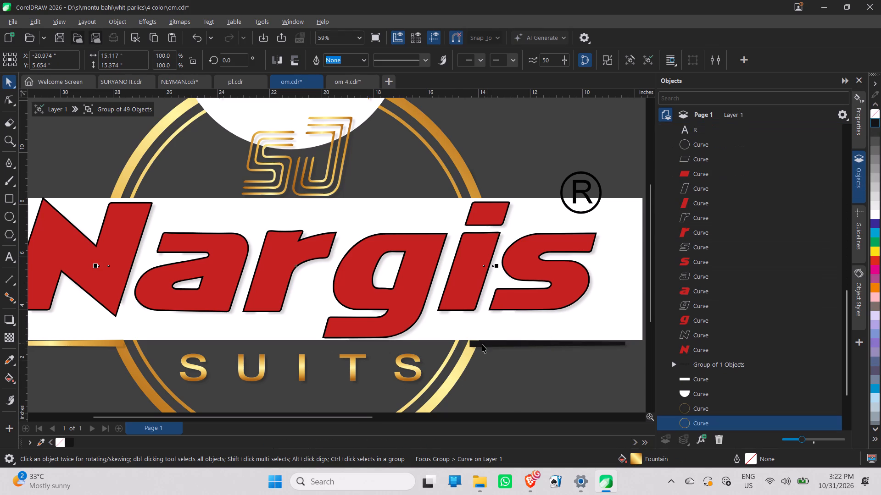
scroll(482, 344, down, 3)
middle_drag(465, 334, 401, 190)
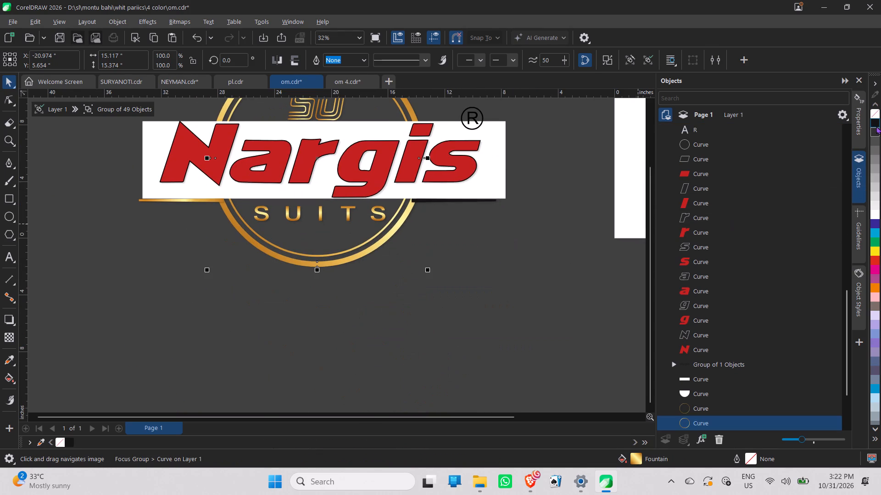
click(875, 119)
middle_drag(428, 243, 443, 309)
click(392, 299)
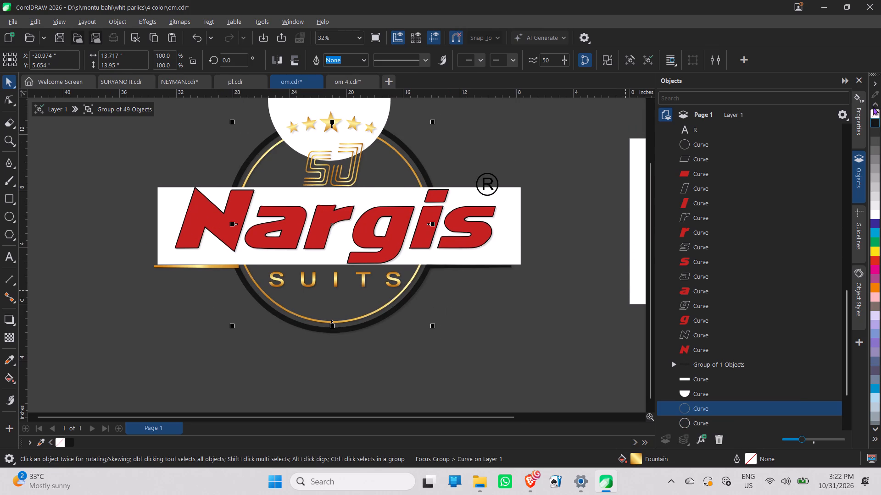
click(871, 122)
scroll(334, 295, up, 5)
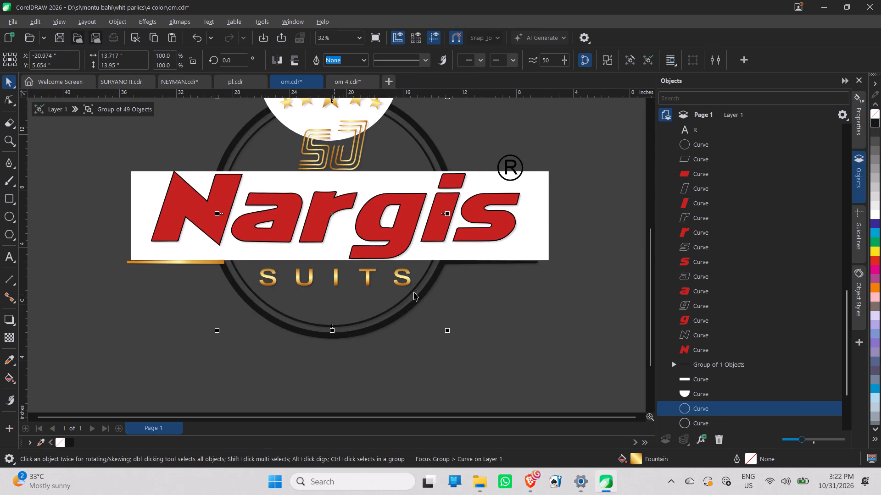
Fill the final S and the T of the gold SUITS lettering with black.
click(447, 278)
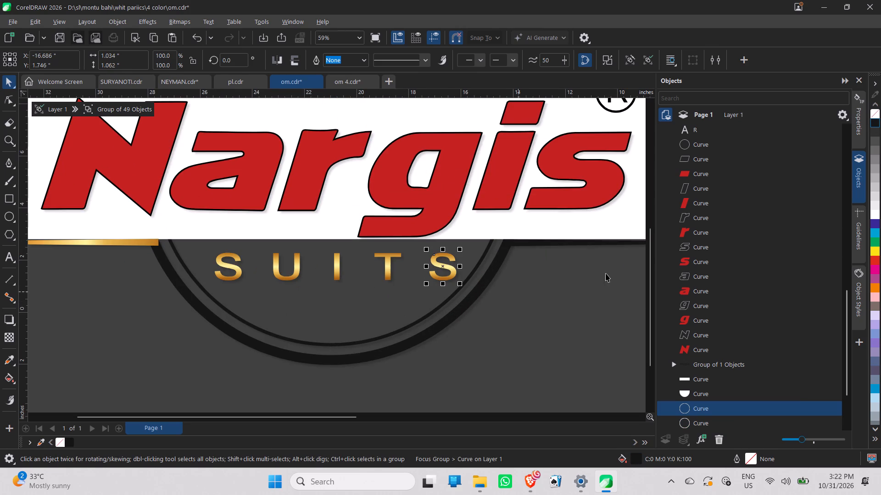
click(877, 121)
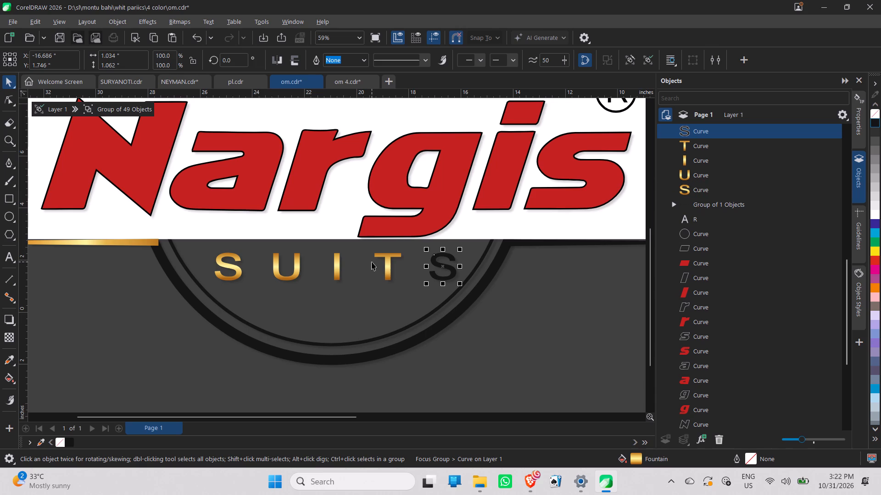
click(387, 266)
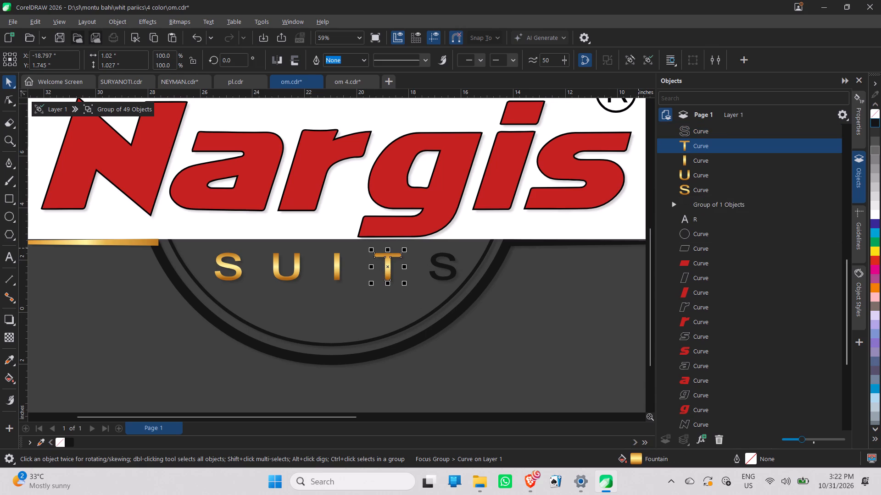
click(872, 121)
click(357, 308)
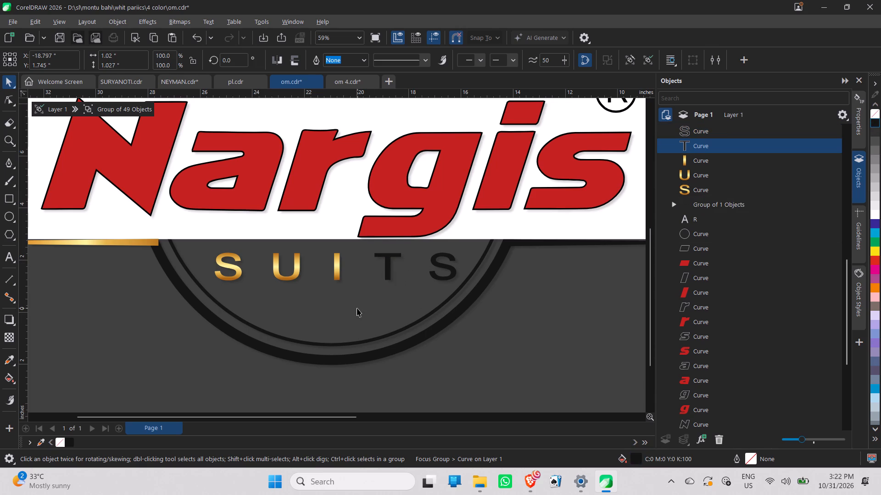
Delete the faint shadow group of the rings behind the SUITS lettering.
drag(357, 308, 265, 247)
key(ctrl+z)
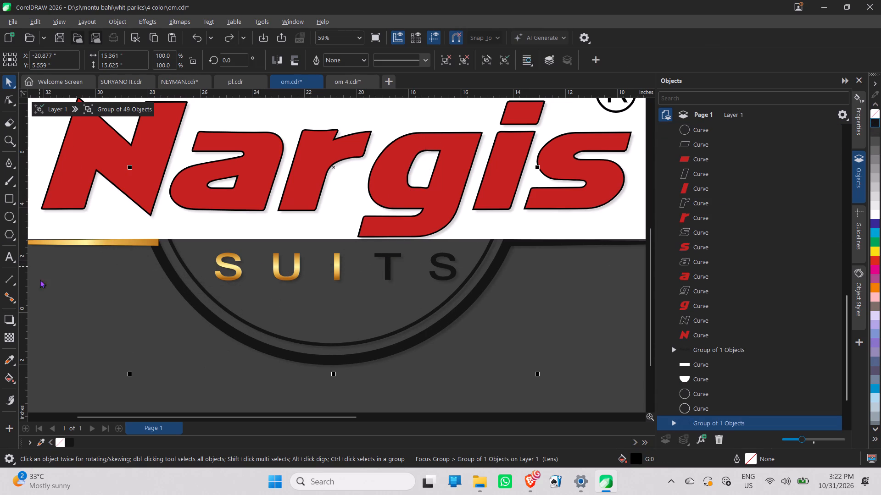
click(76, 380)
drag(195, 244, 236, 277)
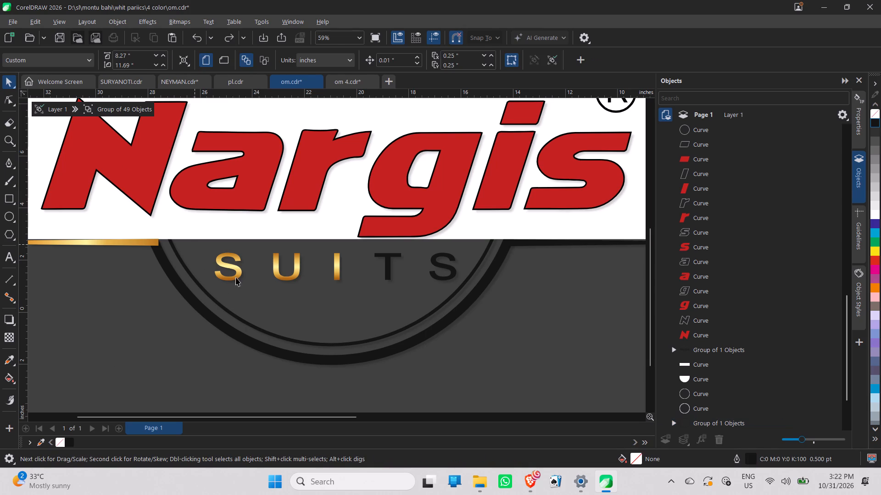
drag(236, 277, 289, 299)
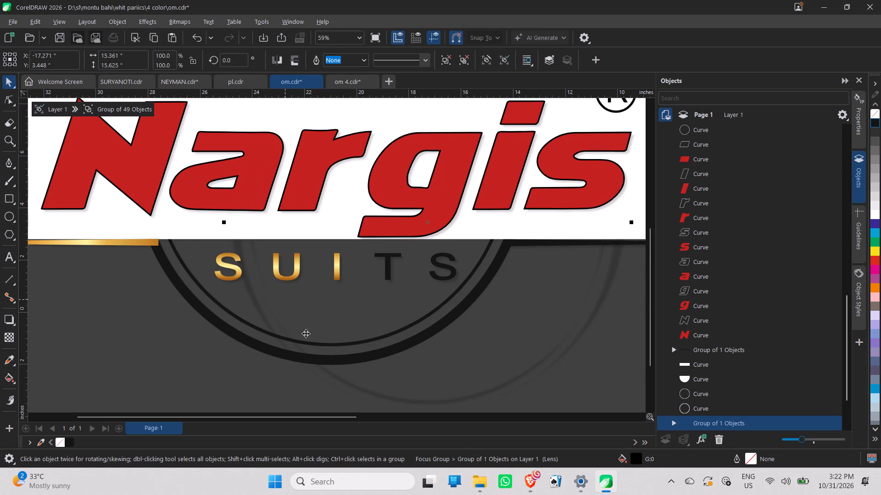
key(Delete)
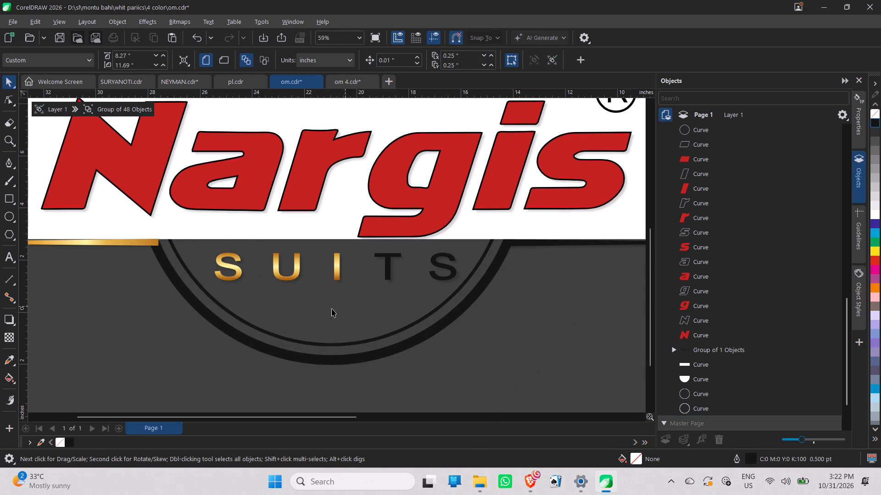
Fill the remaining gold letters of SUITS, the first S, the U and the I, with black.
drag(332, 308, 196, 238)
click(878, 122)
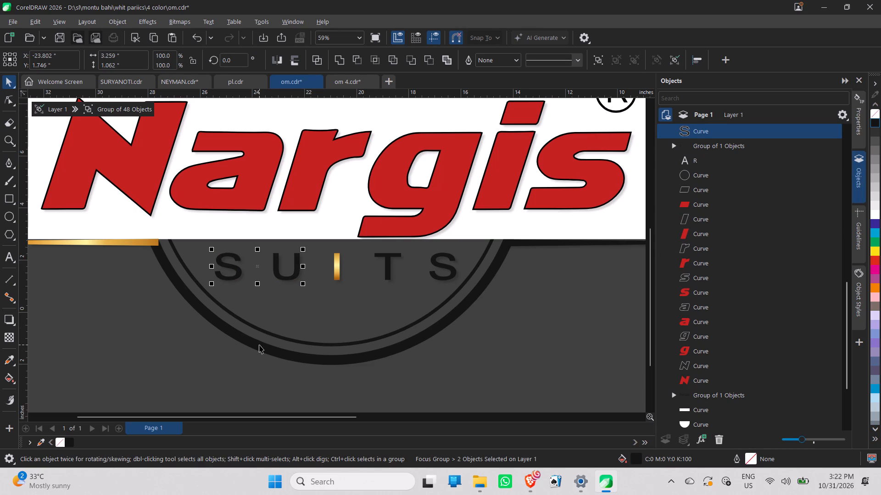
drag(354, 307, 315, 239)
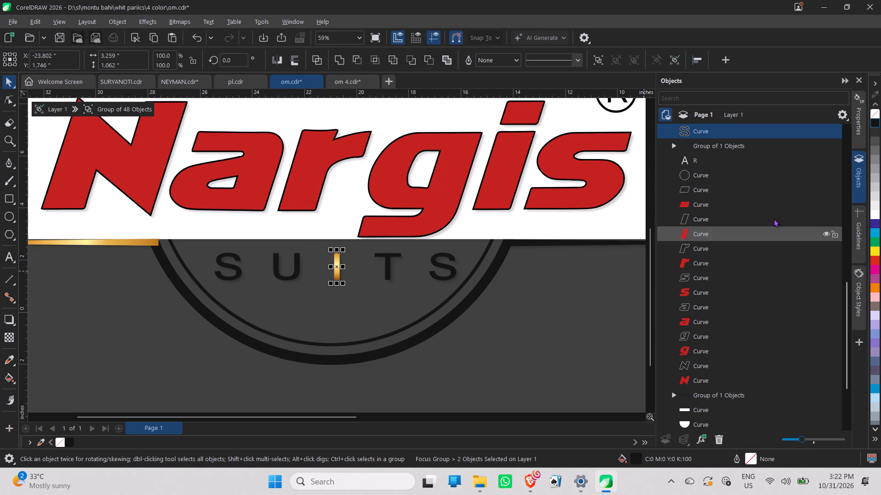
click(875, 122)
click(521, 322)
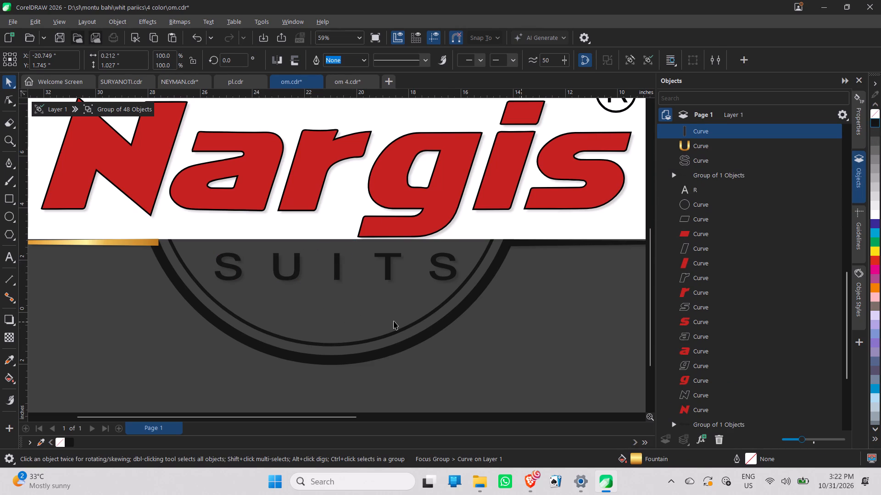
Fill the gold line to the left of SUITS, under the Nargis lettering, with black.
scroll(394, 320, down, 4)
middle_drag(359, 323, 300, 336)
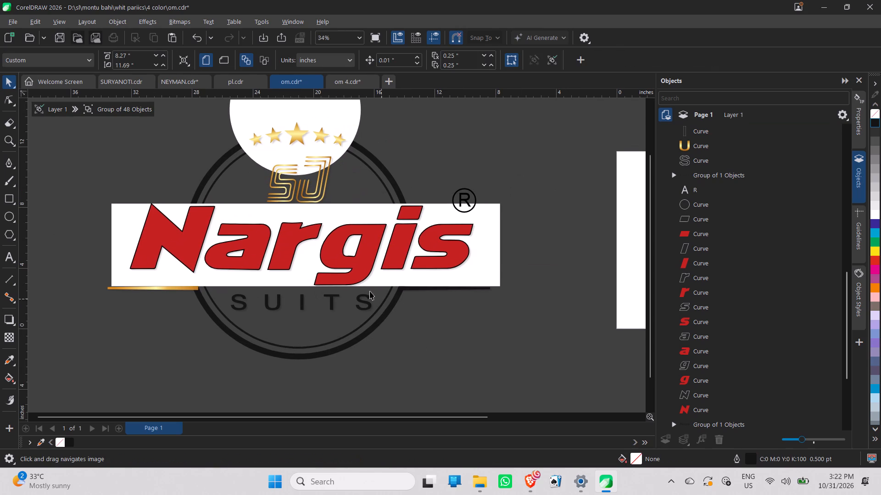
click(193, 288)
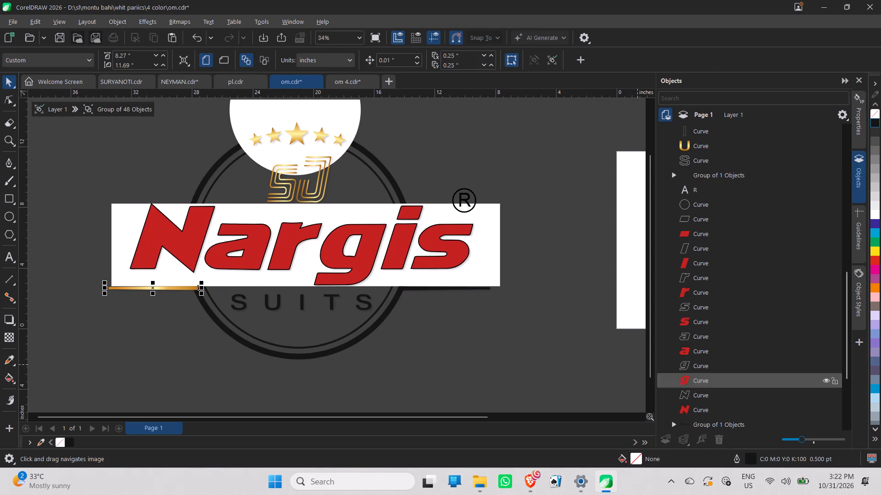
click(876, 123)
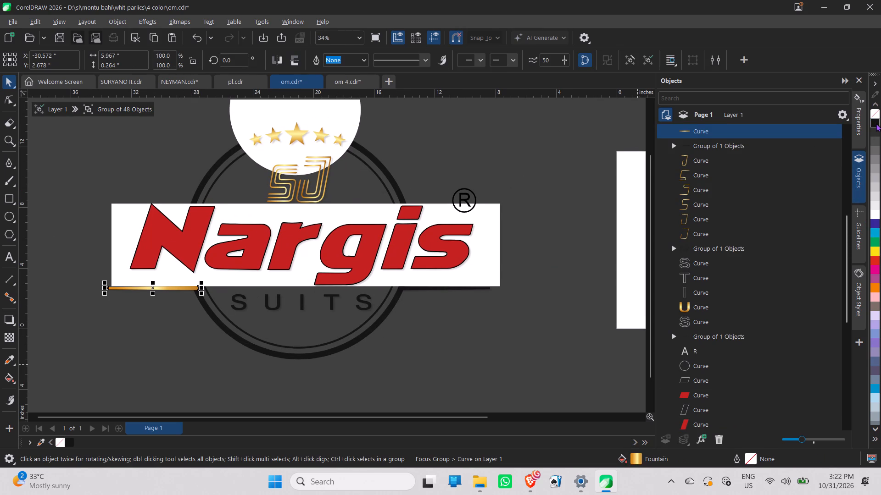
click(469, 269)
Apply a black fill to the shadow group behind the Nargis lettering.
click(439, 253)
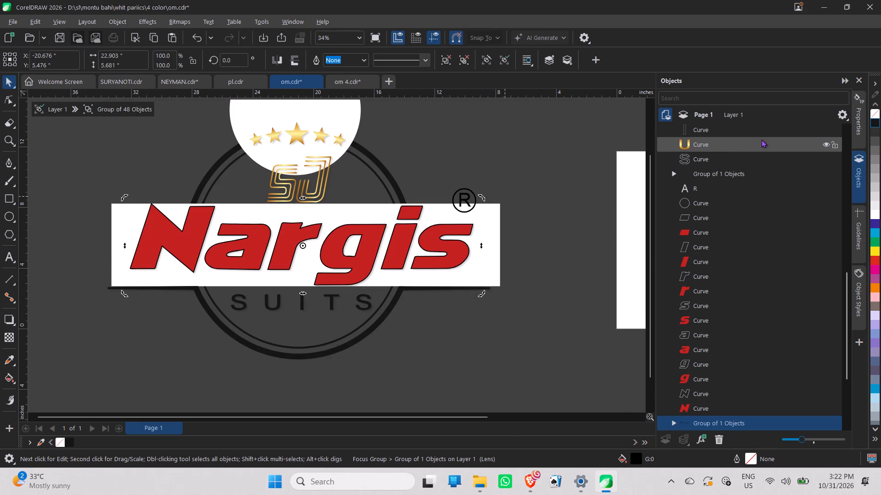
click(873, 121)
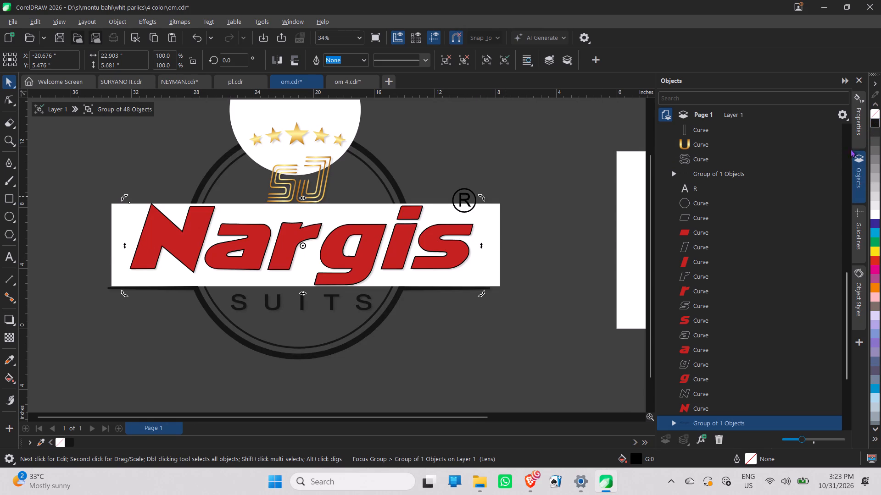
click(875, 122)
click(875, 122)
click(546, 381)
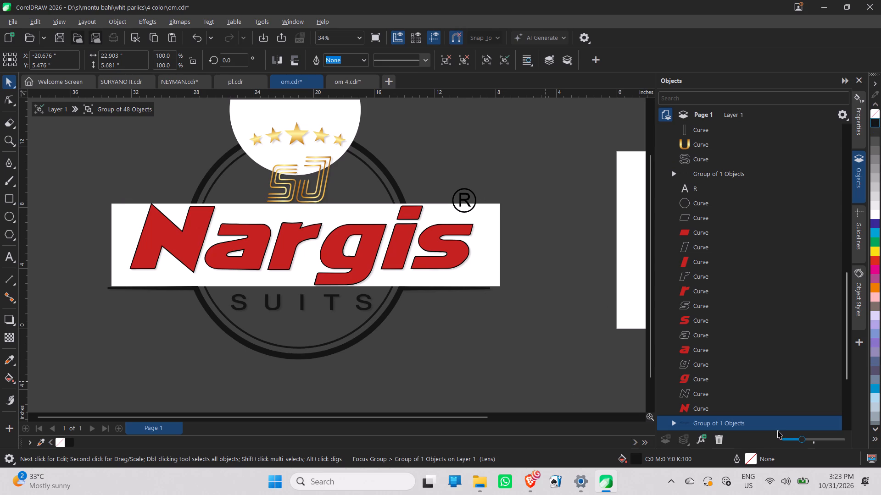
click(765, 423)
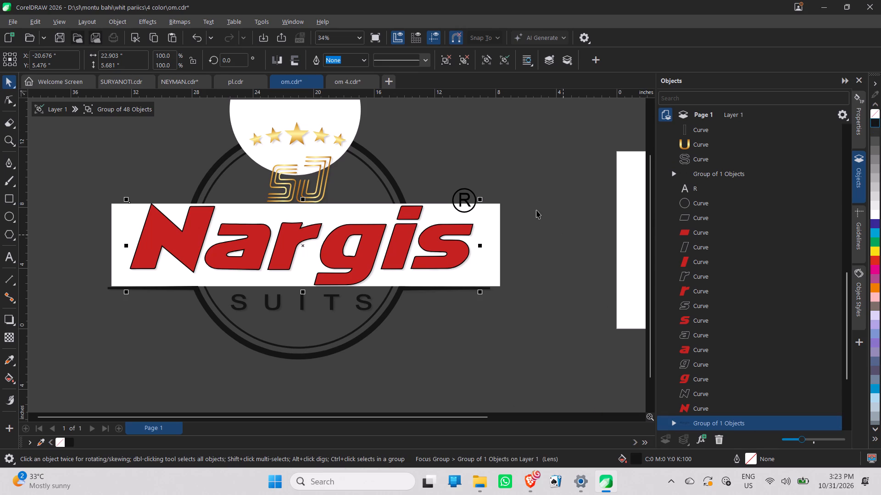
click(536, 210)
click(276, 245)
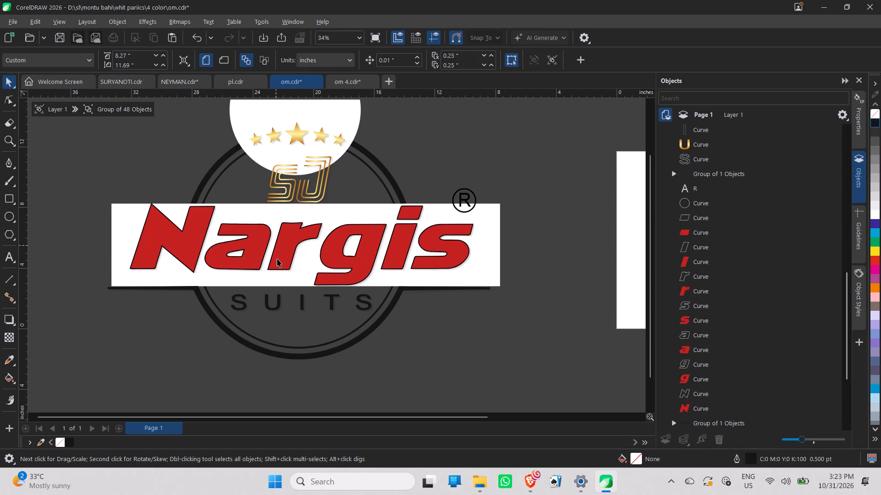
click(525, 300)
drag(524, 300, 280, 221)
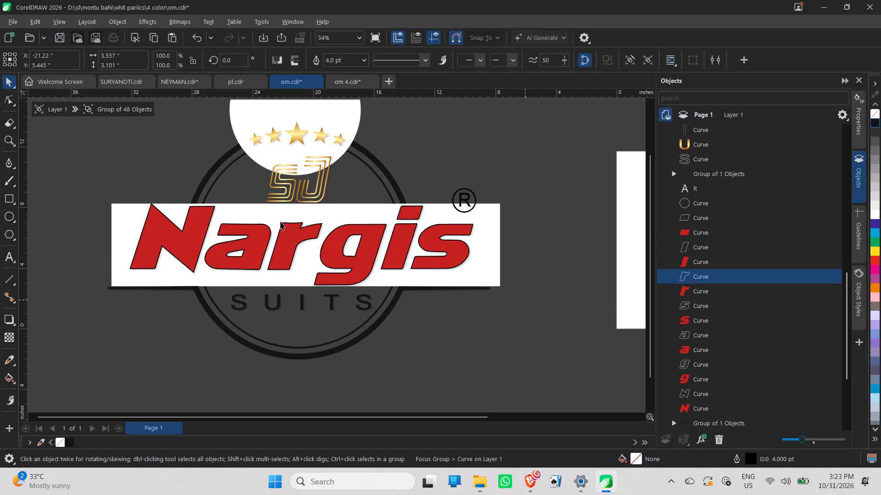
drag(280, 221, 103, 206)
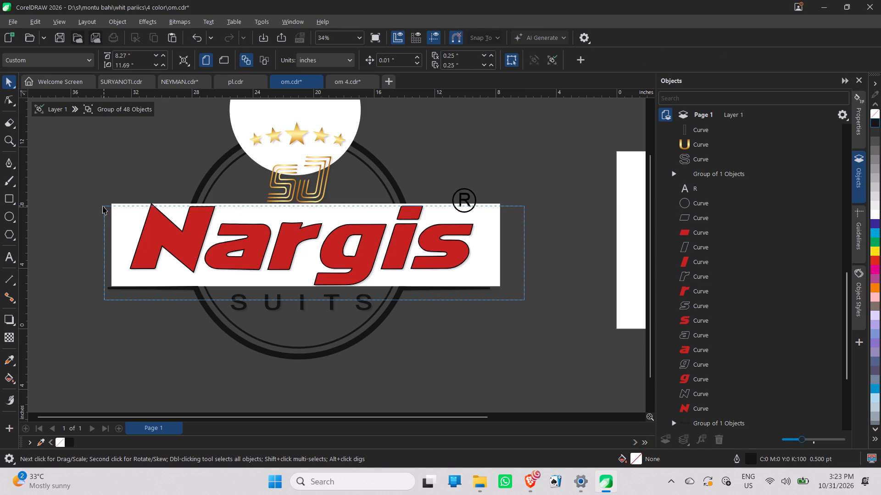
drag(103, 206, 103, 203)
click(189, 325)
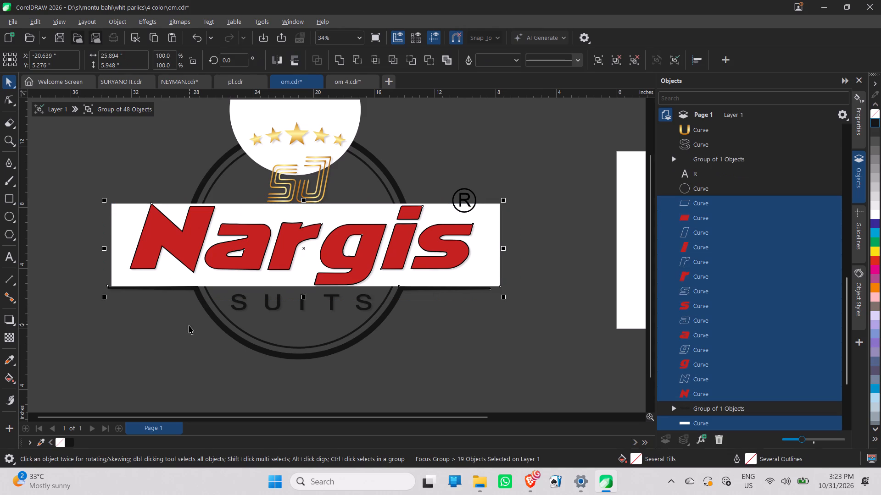
Hide the white band behind the Nargis lettering.
click(124, 217)
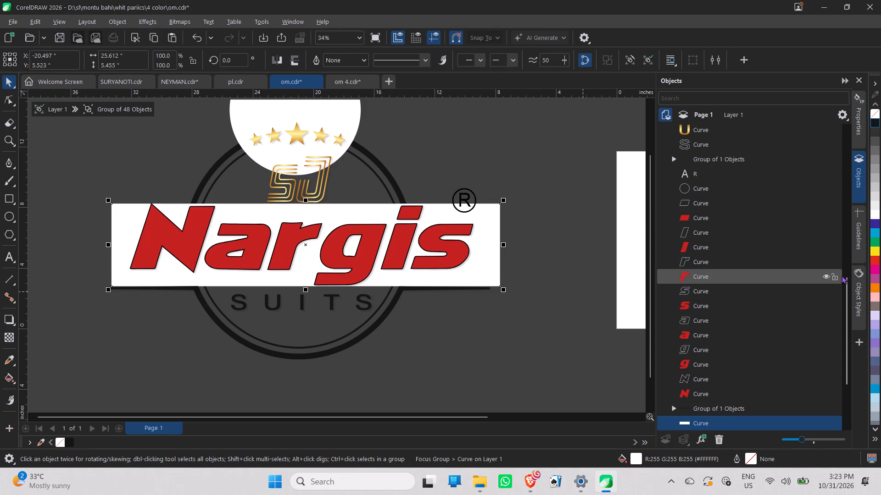
click(825, 420)
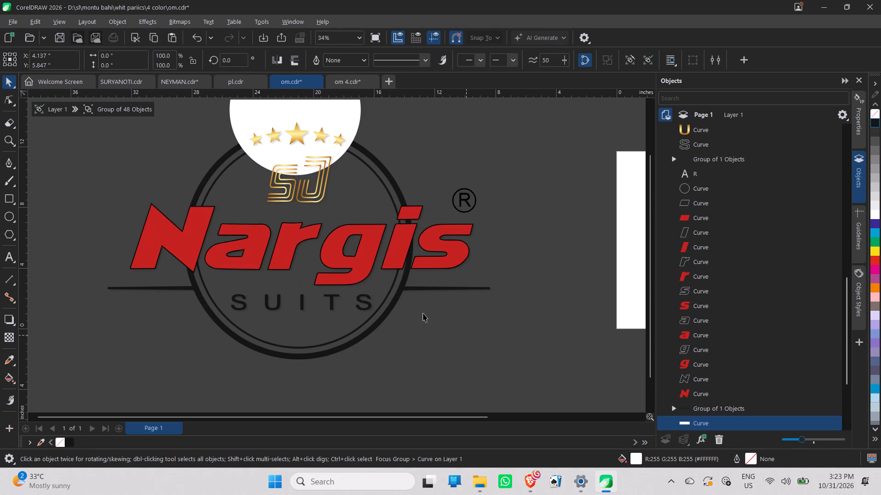
Fill all the red letters of Nargis with black.
click(368, 262)
click(512, 261)
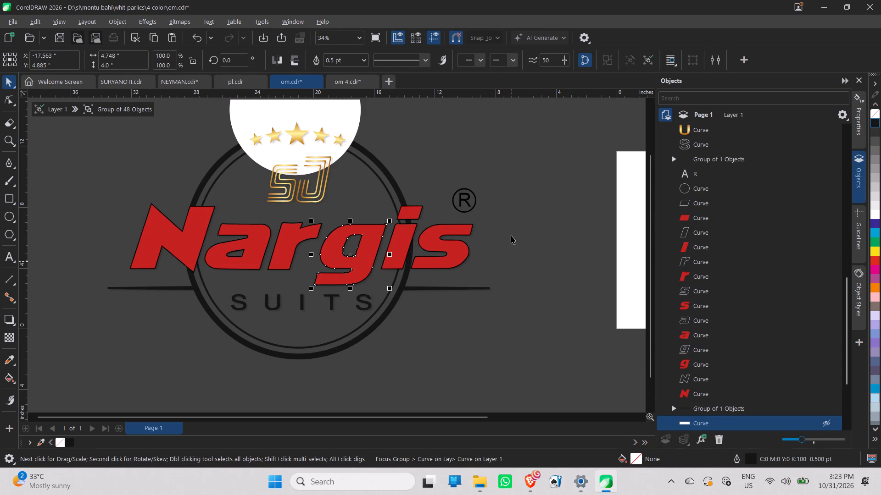
drag(511, 236, 288, 224)
drag(93, 185, 197, 224)
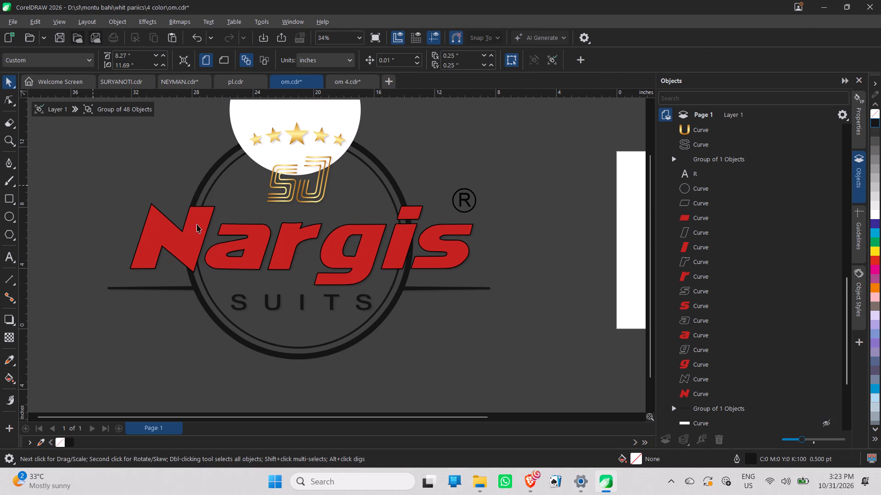
drag(197, 224, 481, 301)
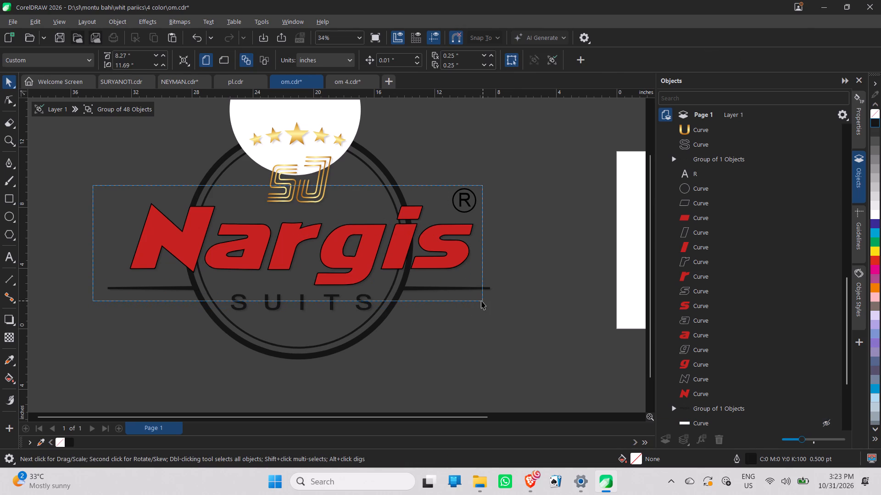
drag(481, 301, 474, 305)
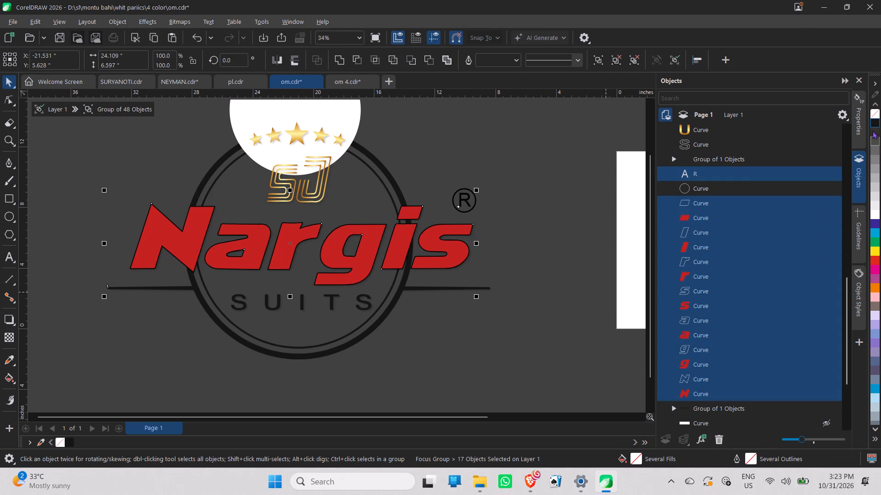
click(871, 121)
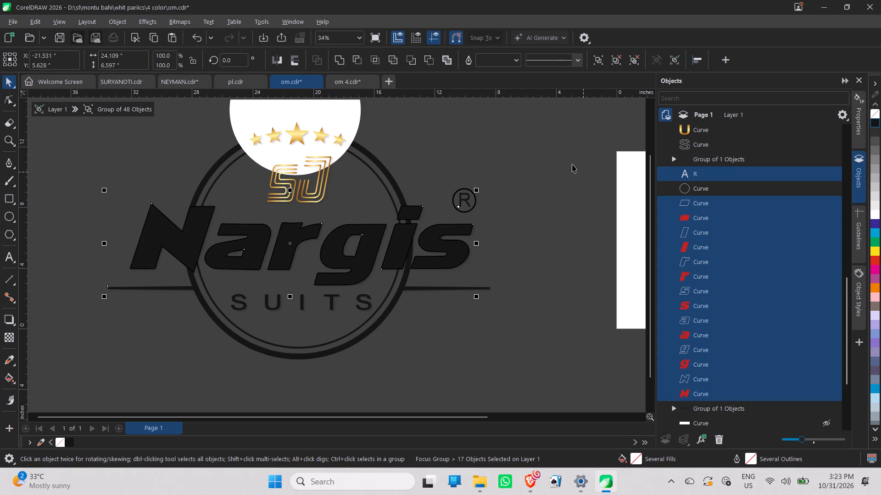
click(536, 136)
Show the hidden white band behind the Nargis lettering again.
scroll(790, 398, down, 1)
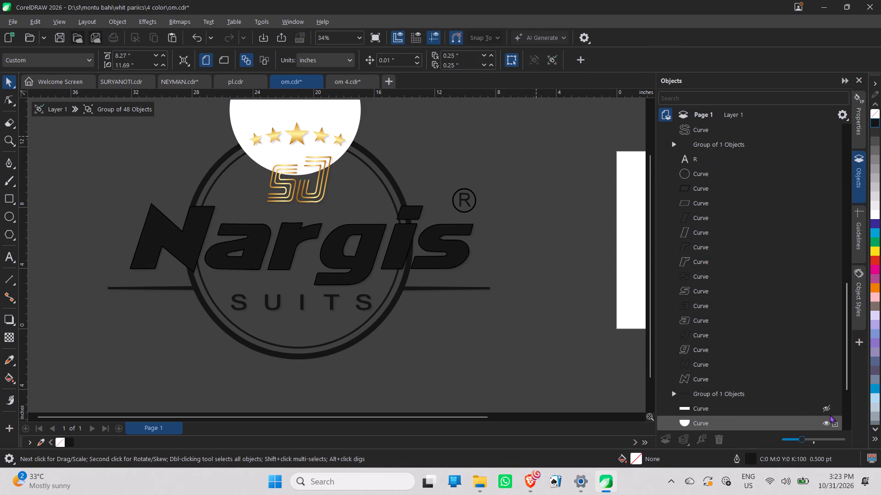
click(824, 408)
click(495, 157)
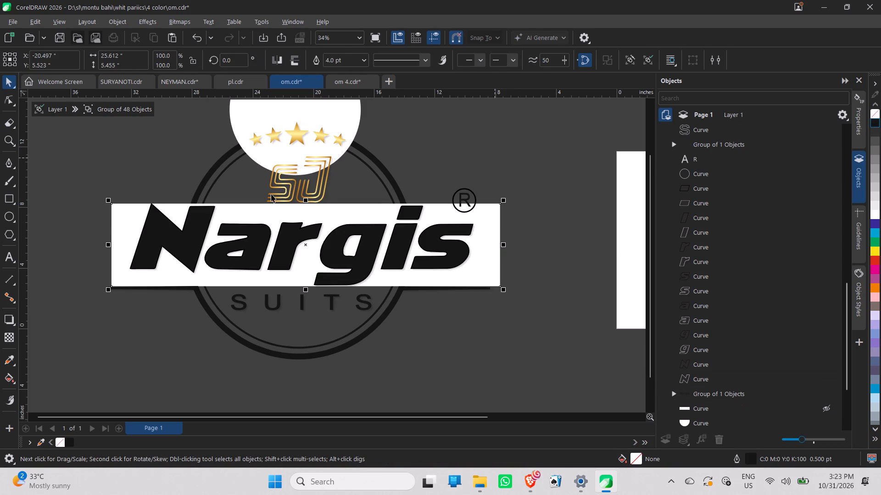
Fill the leftmost gold star above the SJ monogram with black.
middle_drag(286, 218, 364, 362)
scroll(338, 297, up, 12)
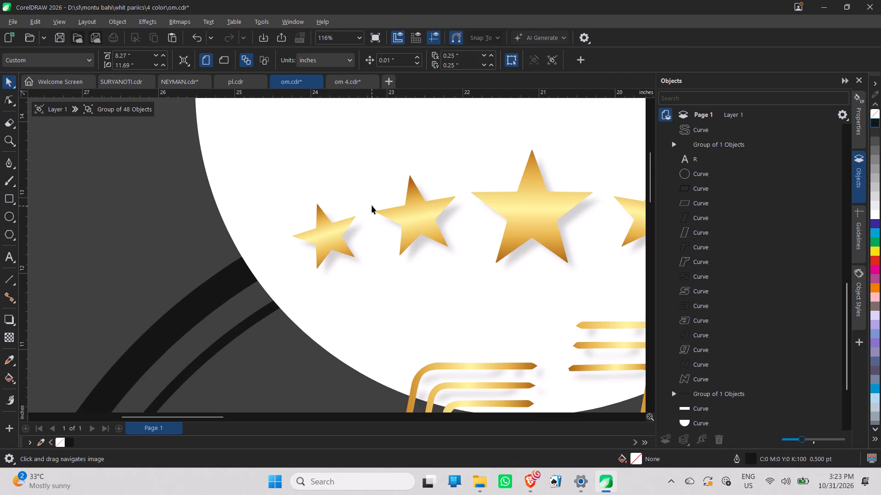
click(335, 247)
scroll(378, 256, down, 4)
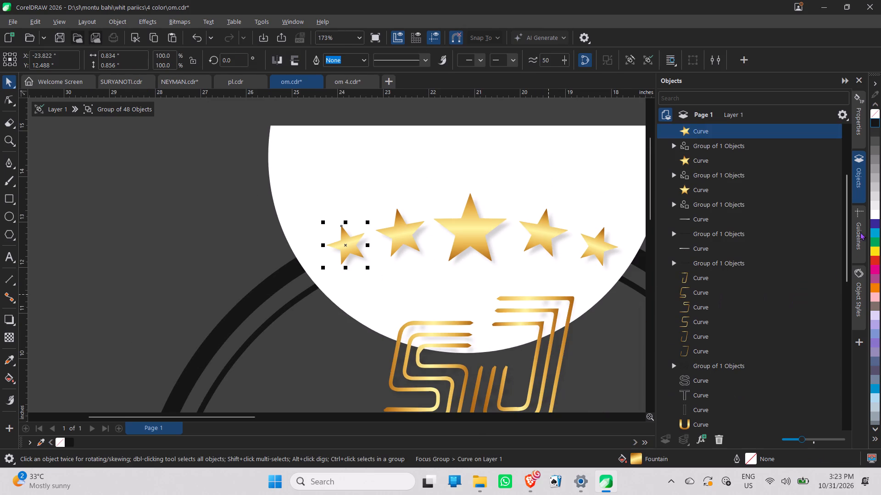
click(877, 122)
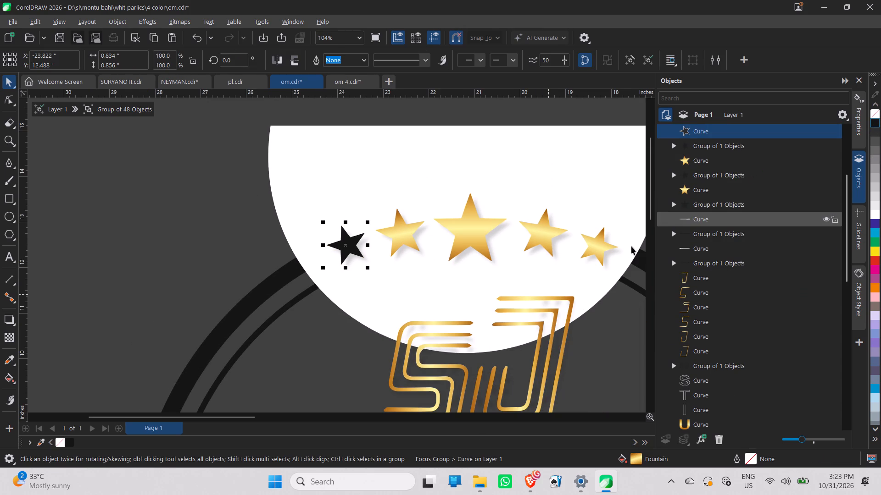
Fill the remaining four gold stars above the SJ monogram with black.
click(599, 252)
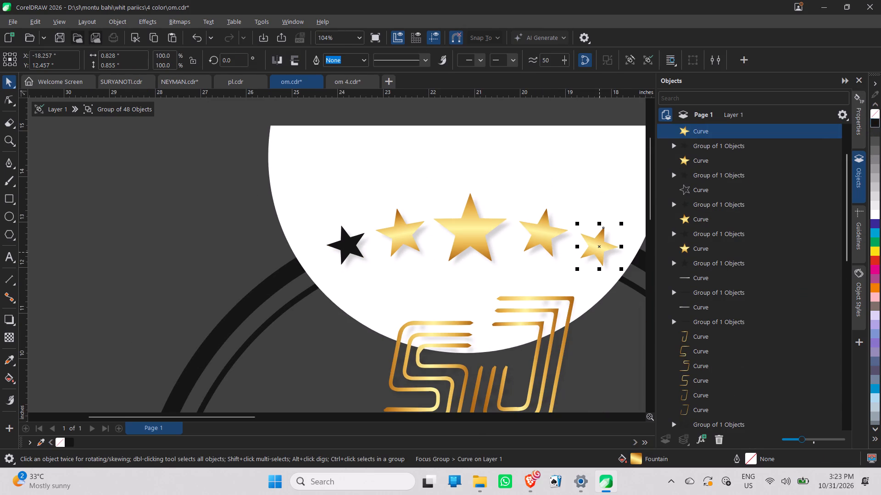
click(872, 120)
click(541, 224)
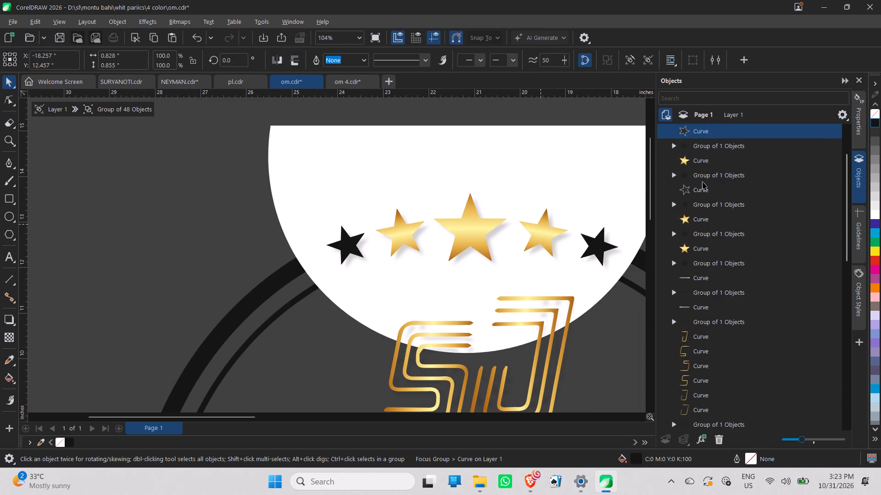
click(873, 123)
click(462, 245)
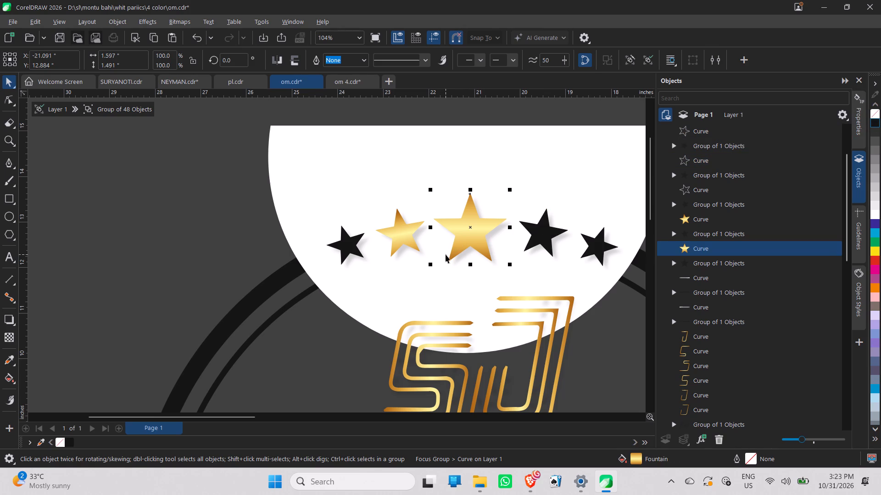
click(872, 123)
click(401, 237)
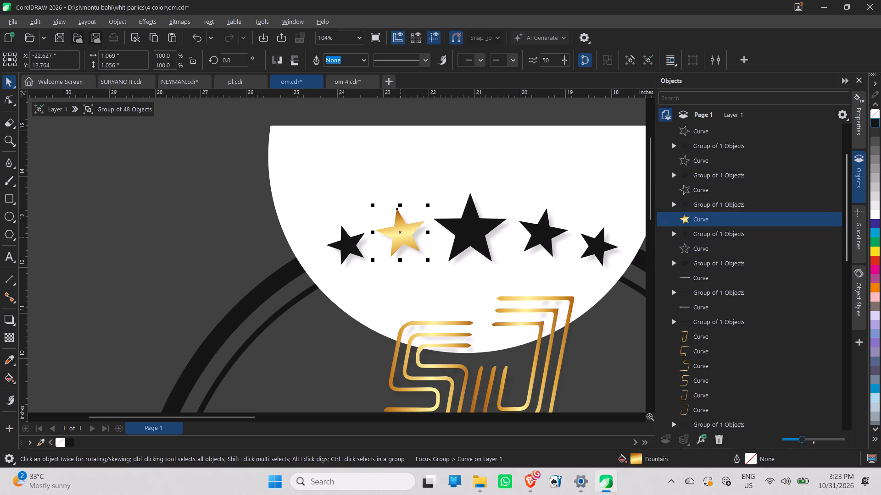
click(875, 121)
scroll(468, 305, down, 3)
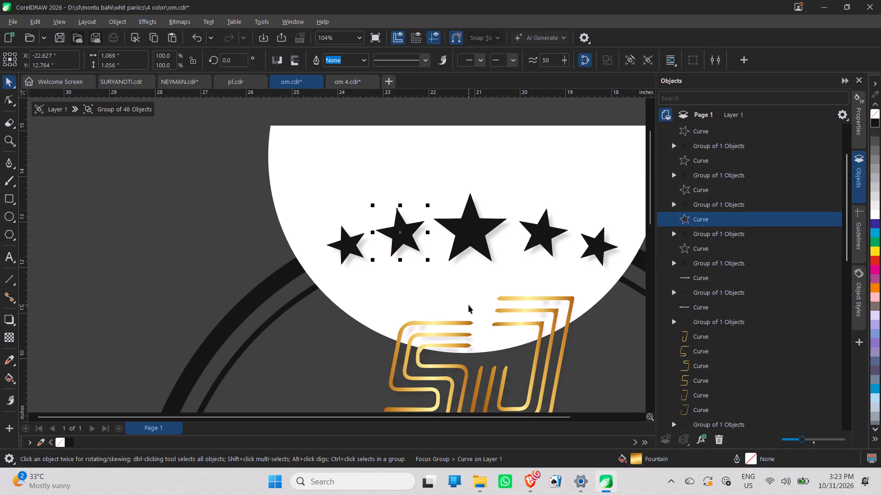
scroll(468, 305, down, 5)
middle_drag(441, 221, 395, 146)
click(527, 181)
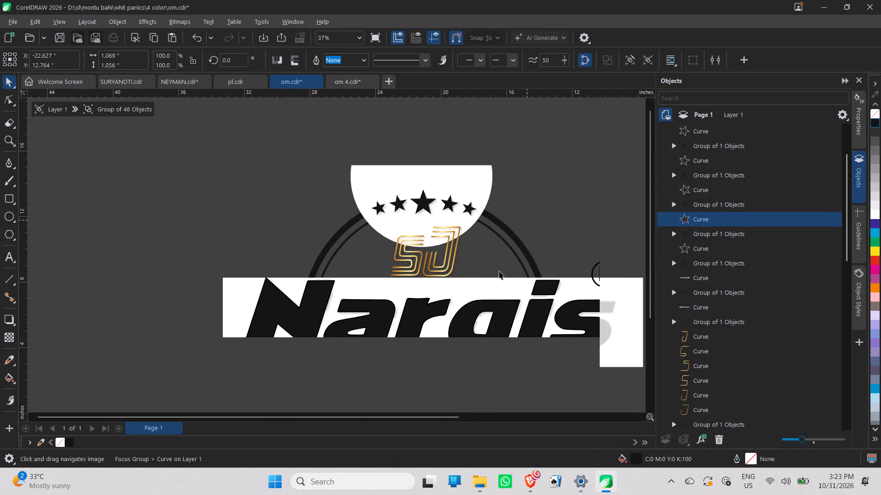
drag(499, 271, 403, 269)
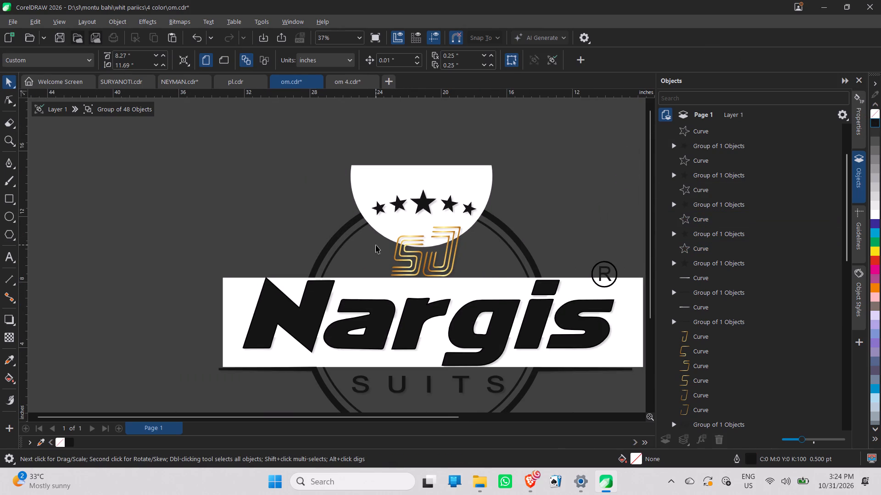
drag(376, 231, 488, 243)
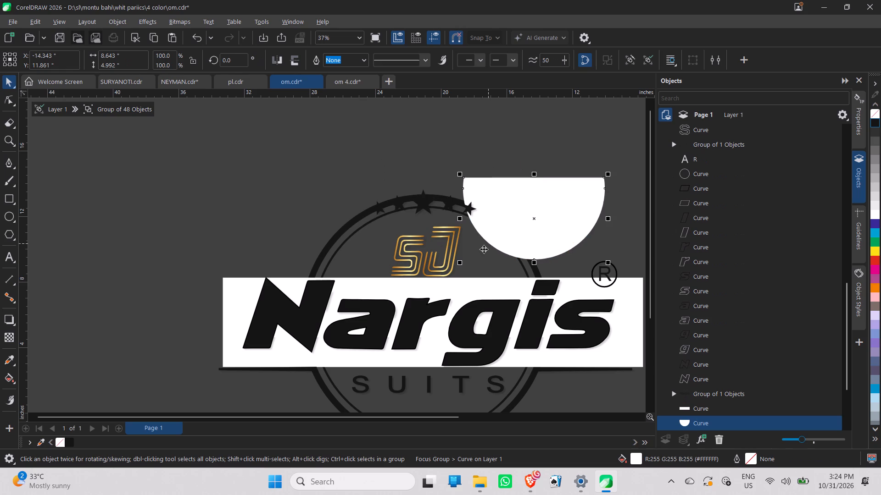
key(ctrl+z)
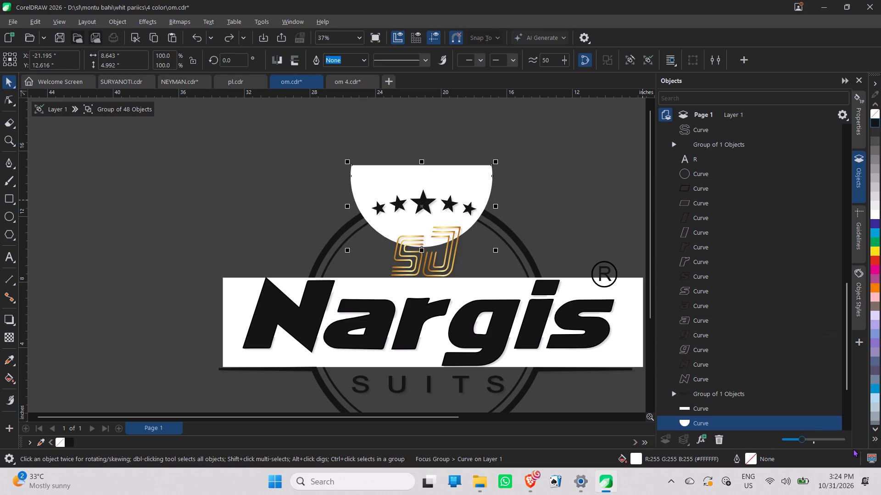
Hide the white half-circle behind the stars.
click(824, 420)
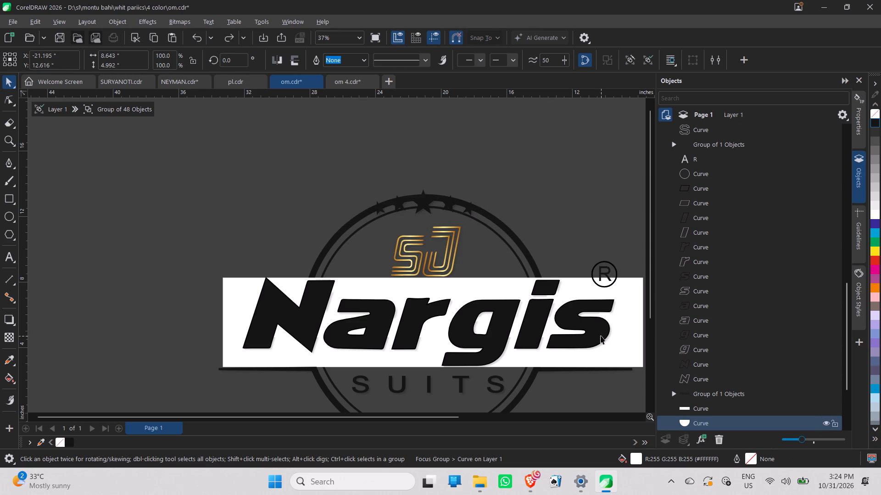
click(528, 200)
Fill the gold SJ monogram below the stars with black.
drag(517, 192, 372, 275)
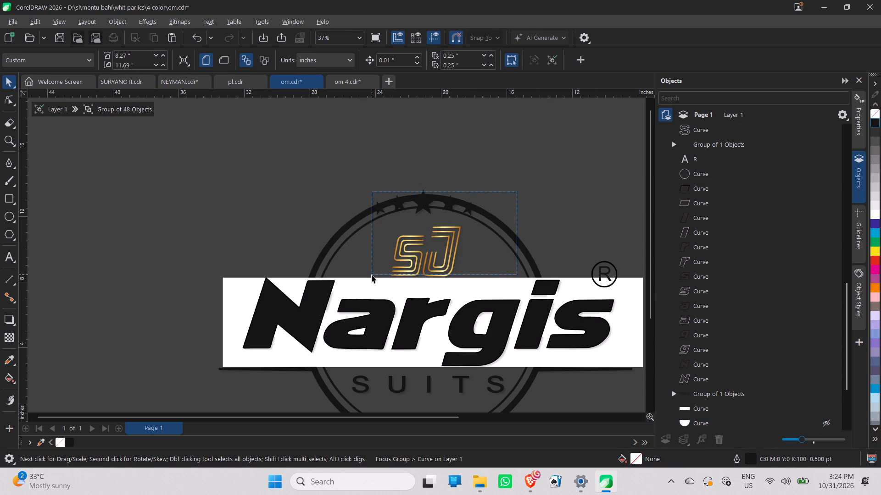
drag(372, 275, 364, 281)
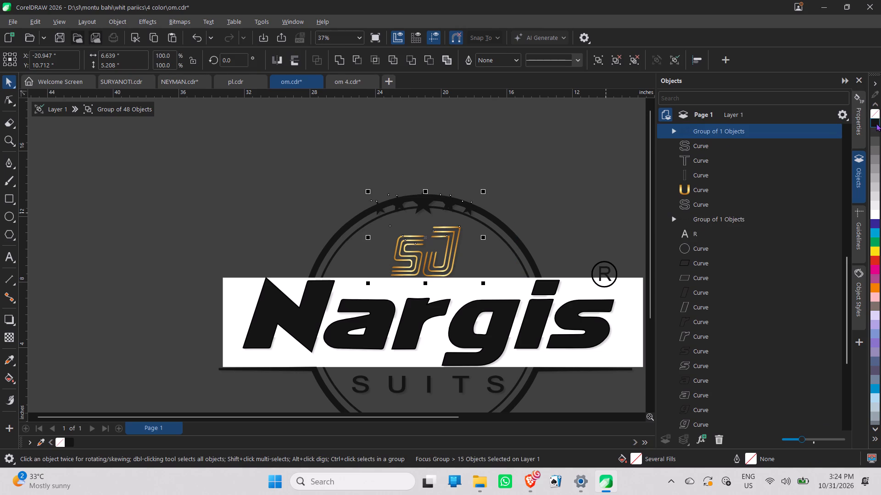
click(876, 124)
click(546, 120)
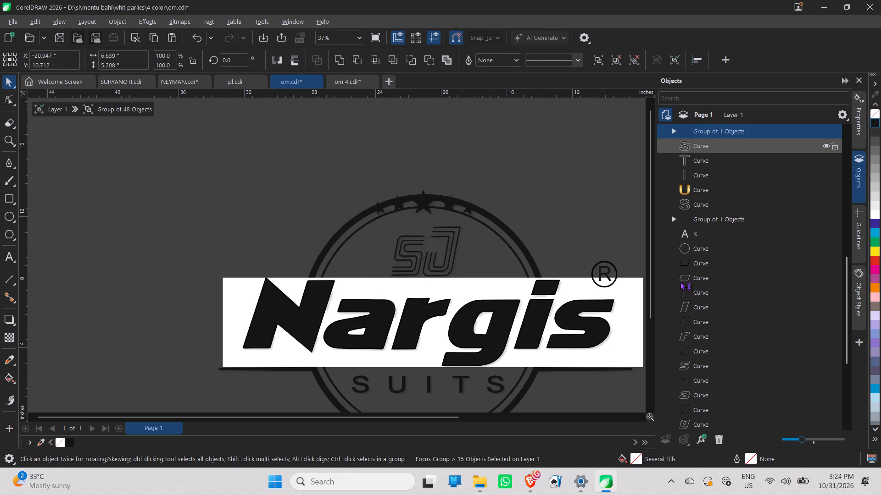
Show the hidden white half-circle behind the stars again.
scroll(768, 414, down, 6)
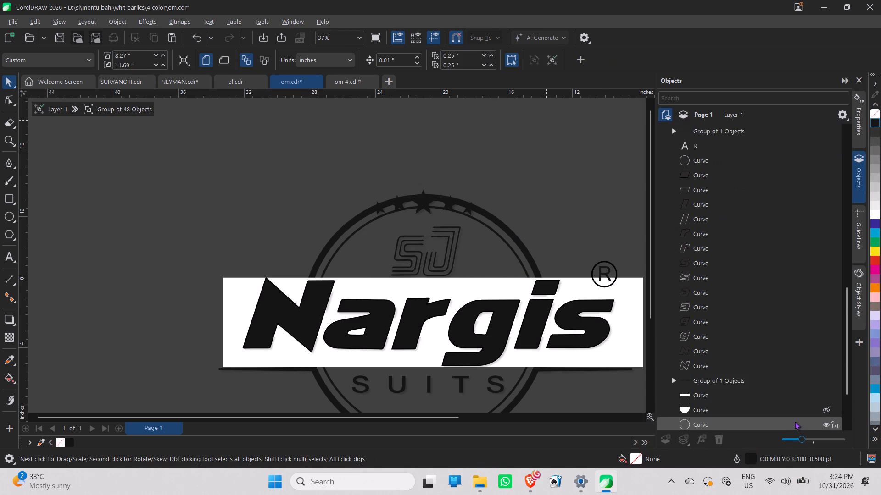
scroll(795, 421, down, 4)
click(823, 349)
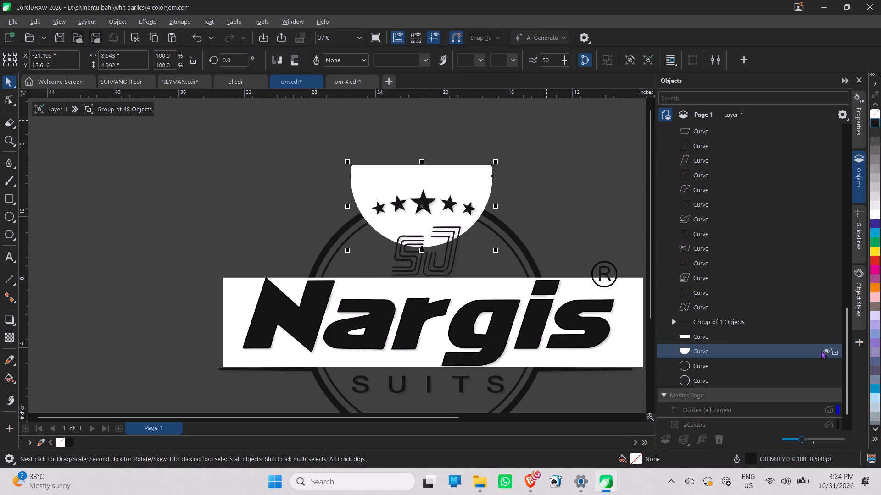
click(529, 178)
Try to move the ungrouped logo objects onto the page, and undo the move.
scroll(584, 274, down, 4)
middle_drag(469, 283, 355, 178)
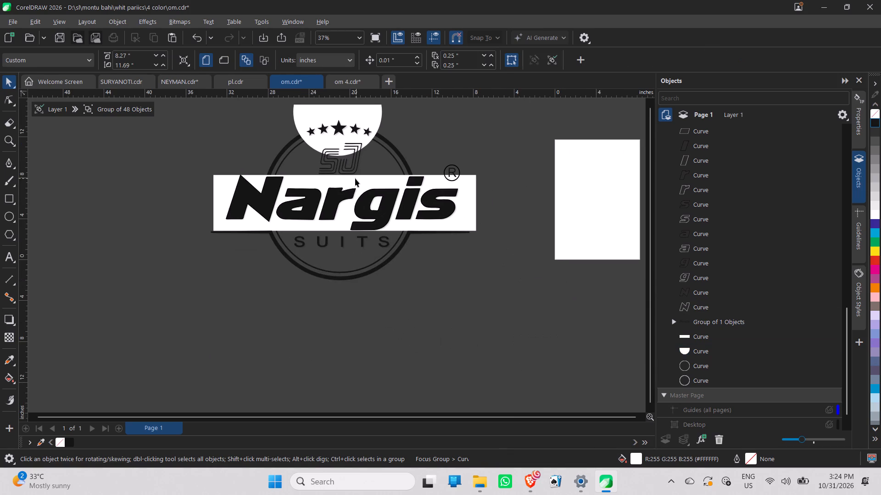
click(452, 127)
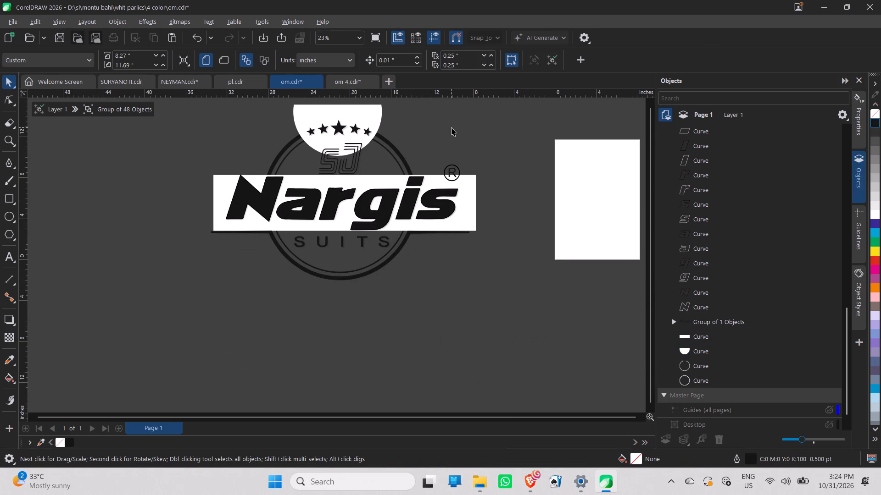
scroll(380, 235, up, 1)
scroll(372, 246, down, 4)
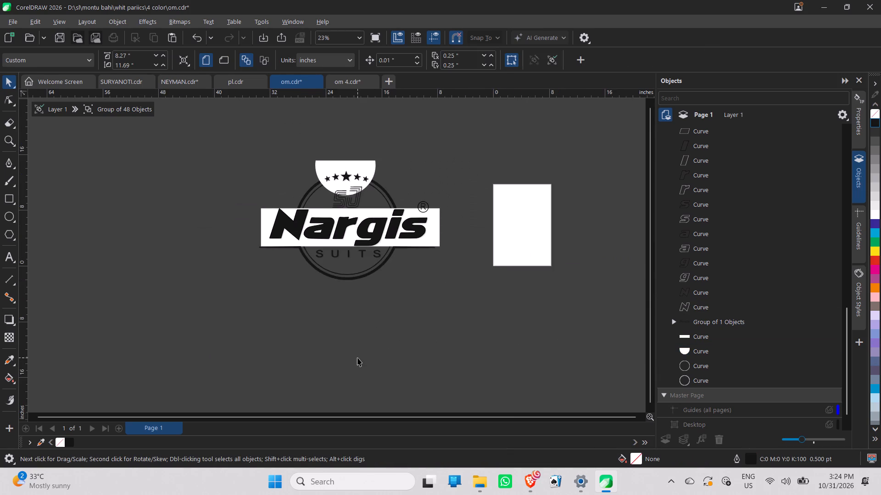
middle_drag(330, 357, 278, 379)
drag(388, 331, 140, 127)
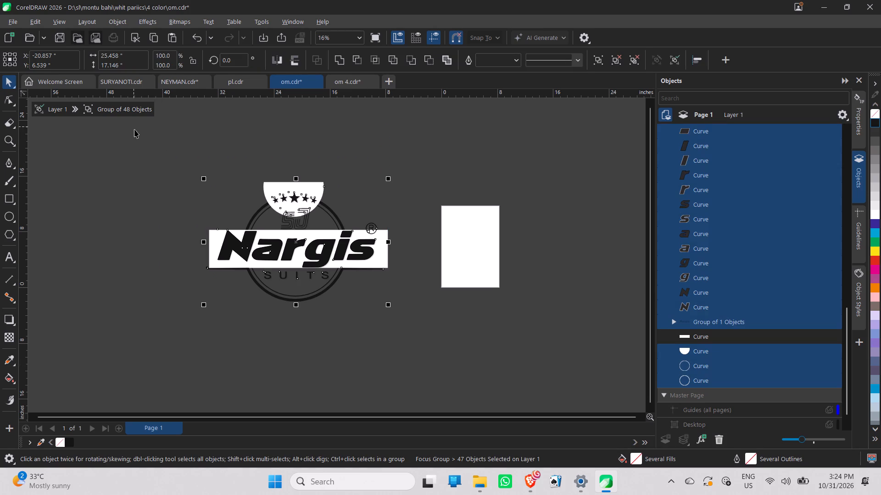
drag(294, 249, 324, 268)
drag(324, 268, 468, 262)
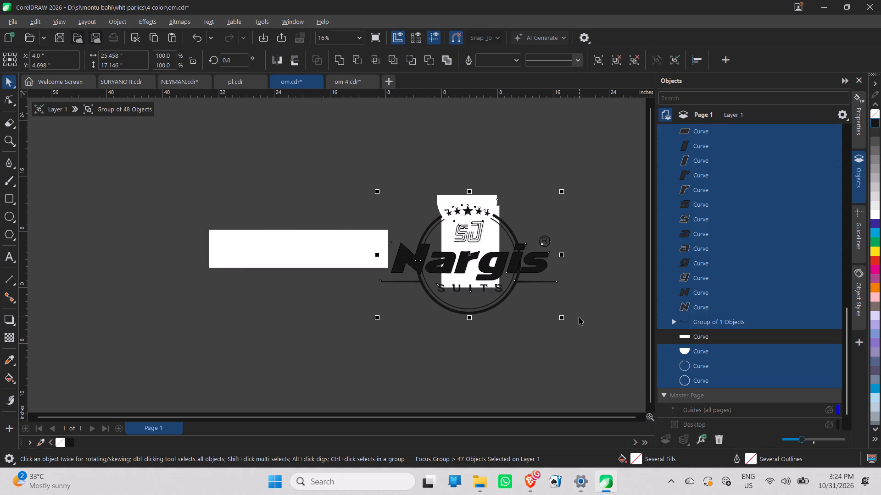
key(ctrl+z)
Group all 48 objects of the logo, including the white band behind the Nargis lettering.
click(490, 363)
drag(469, 375, 346, 264)
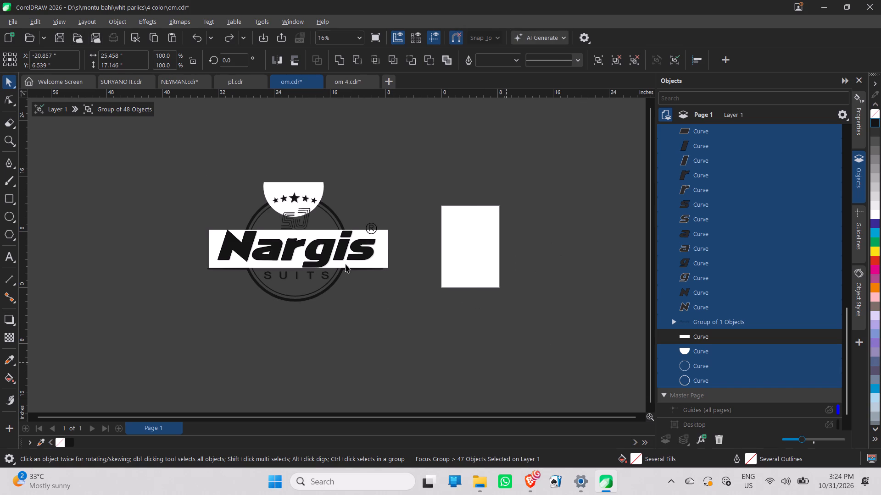
drag(346, 264, 156, 117)
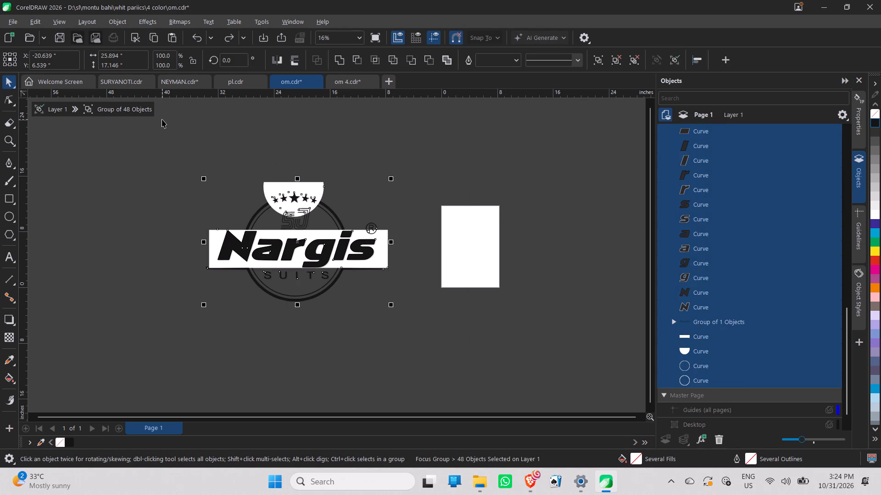
key(ctrl+g)
Place the grouped logo near the centre of the page, scaled down to about 5.75 by 3.81 inches.
drag(340, 247, 396, 283)
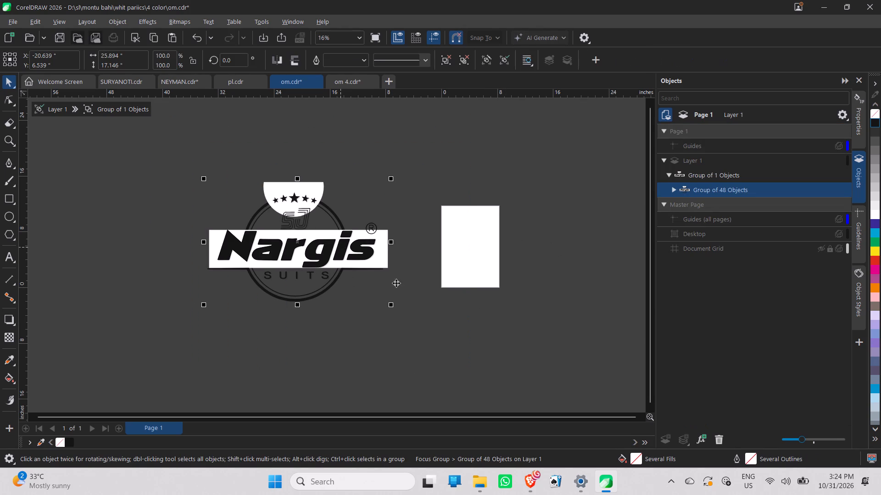
drag(396, 283, 485, 275)
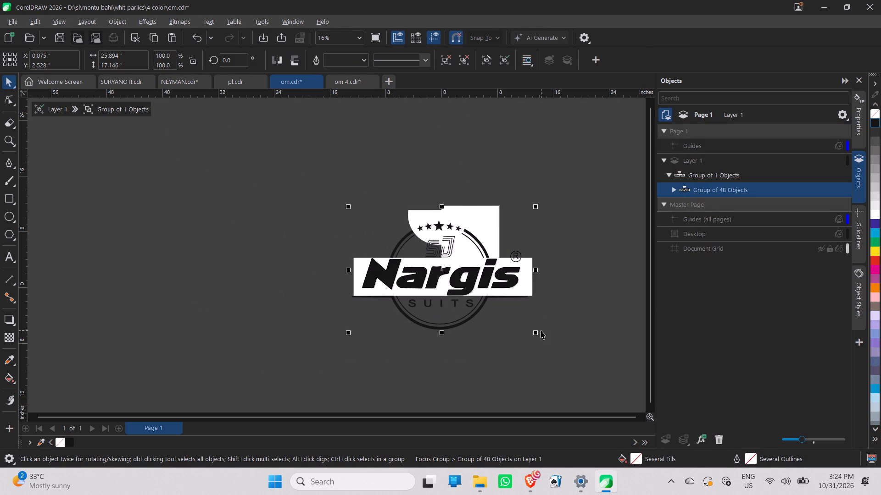
shift+drag(535, 331, 485, 314)
drag(450, 268, 490, 251)
shift+drag(526, 283, 505, 278)
drag(481, 260, 463, 252)
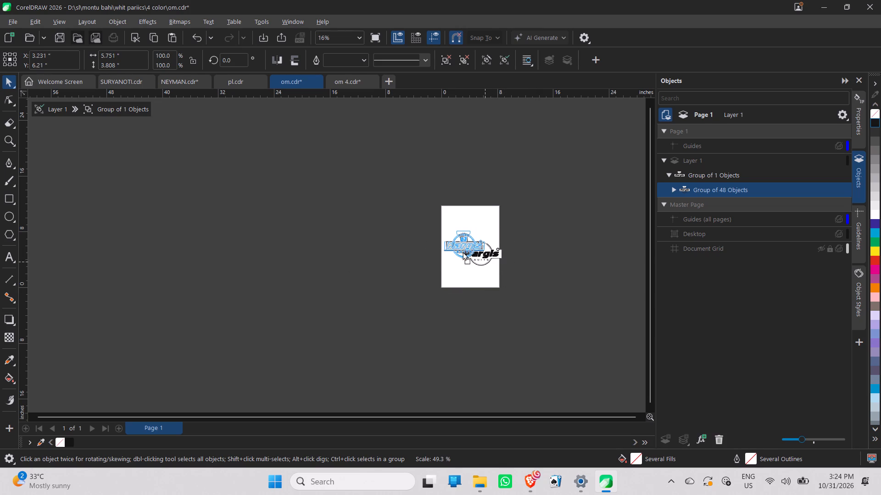
drag(463, 252, 469, 251)
click(552, 195)
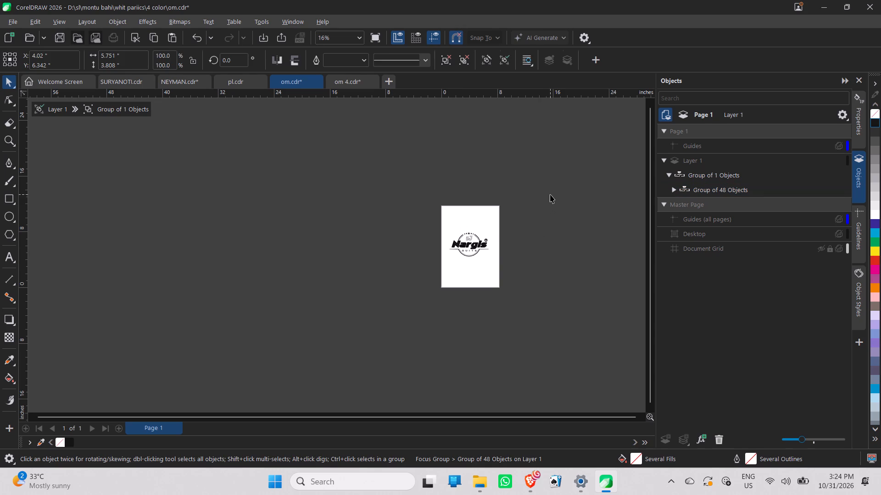
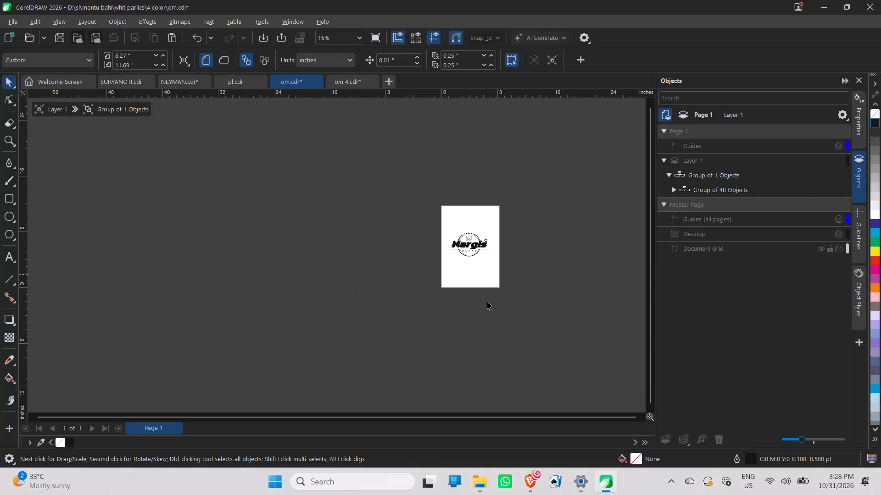
Leave the isolated editing of the logo's outer group and return to Layer 1.
scroll(487, 301, up, 4)
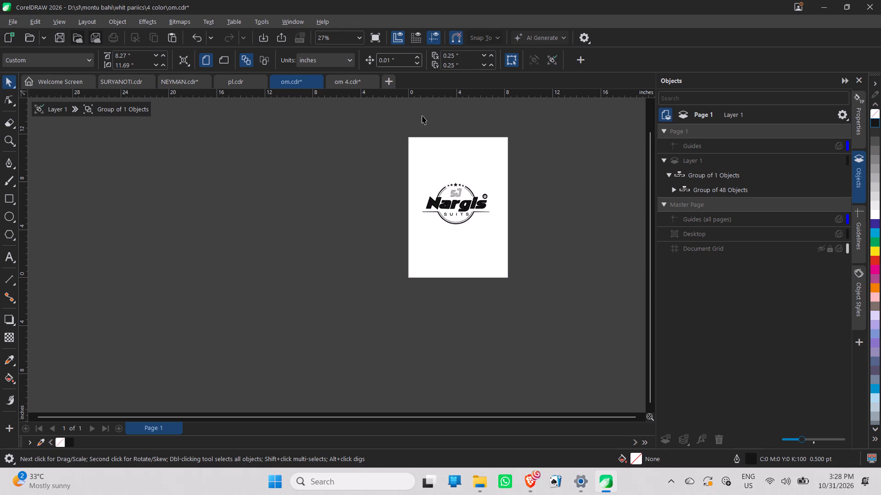
drag(368, 273, 356, 269)
click(62, 112)
click(86, 143)
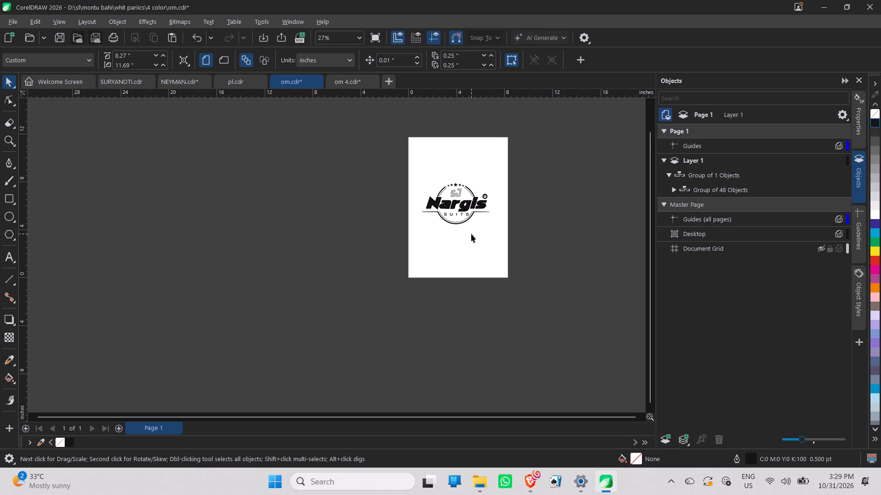
Draw a small rectangle about 0.40 by 0.28 inches across the page's left edge, beside the top of the logo.
scroll(471, 234, up, 3)
middle_drag(471, 234, 418, 385)
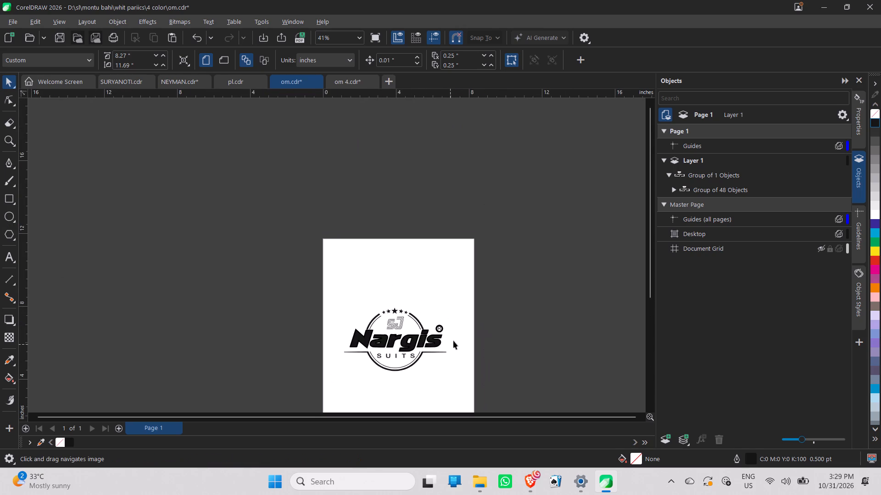
scroll(453, 341, up, 3)
scroll(396, 351, up, 1)
middle_drag(396, 351, 312, 254)
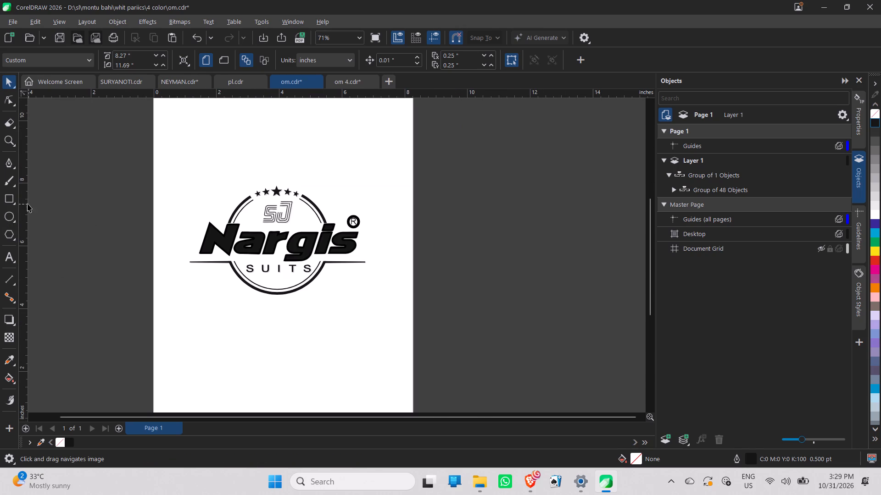
click(11, 199)
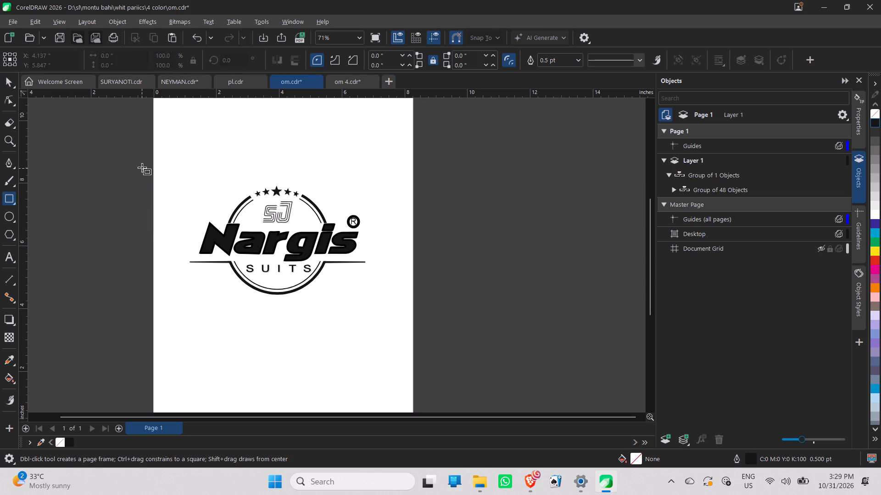
drag(142, 167, 154, 176)
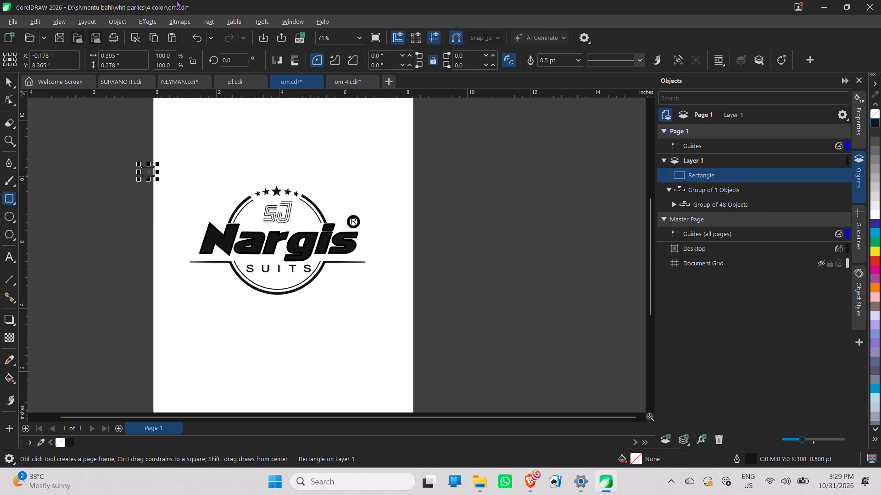
Ungroup the logo by releasing the outer group and the group of 48 objects inside it.
scroll(206, 122, up, 4)
scroll(410, 261, up, 5)
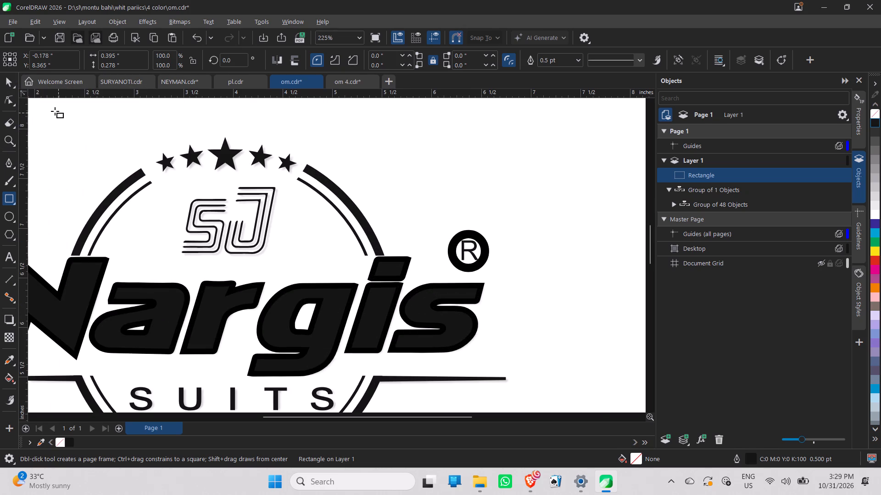
click(6, 82)
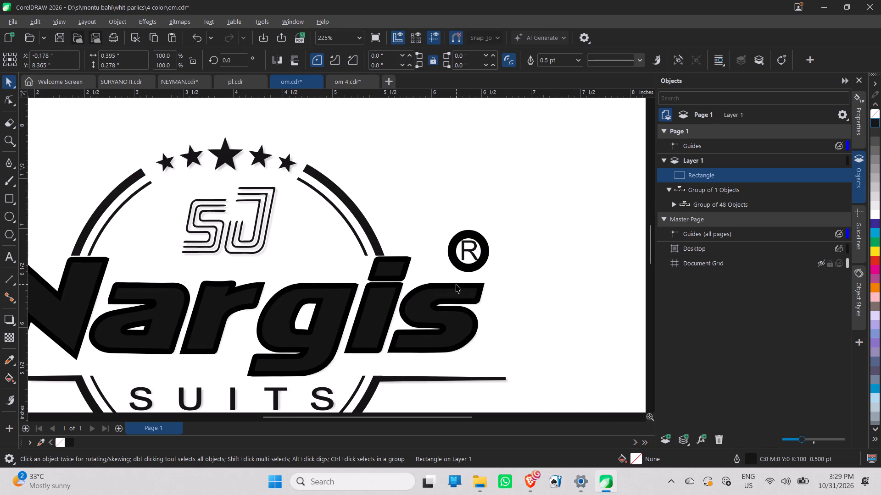
click(456, 284)
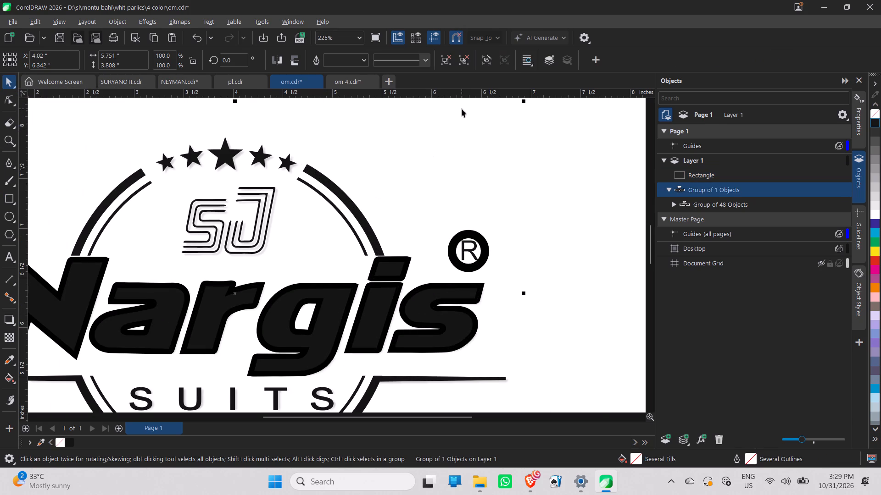
click(445, 54)
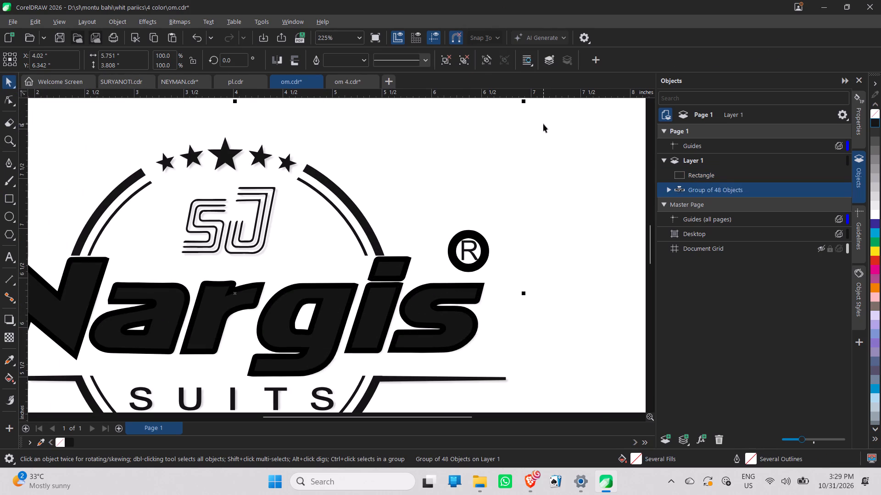
click(546, 142)
click(433, 291)
click(449, 65)
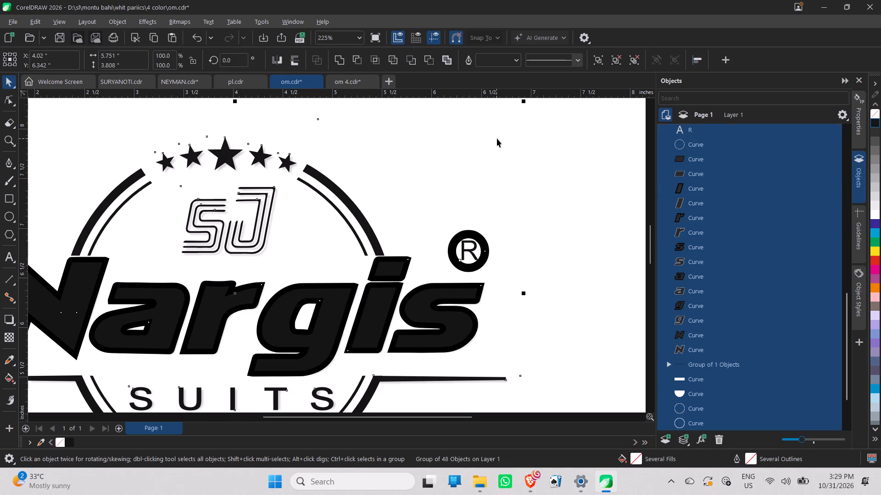
click(497, 138)
Colour the outlines of the s and the i's stem in Nargis with CMYK black (K100), and fill the i's dot with it.
click(474, 301)
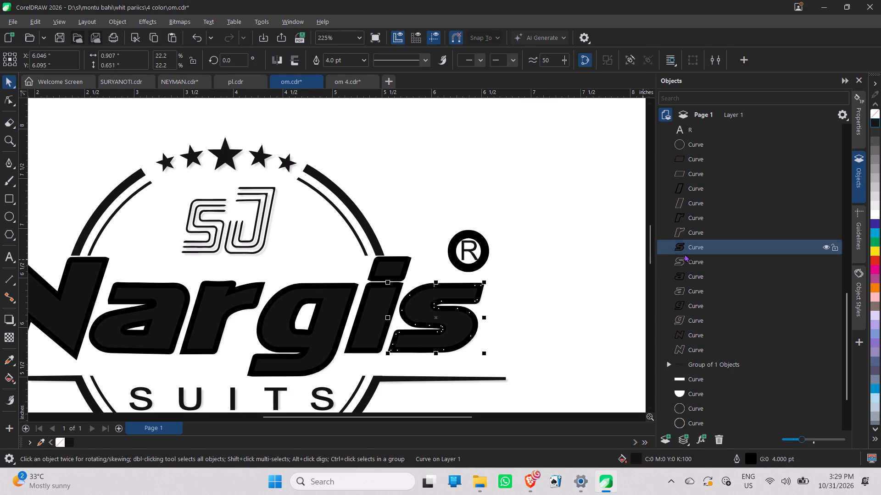
right_click(873, 123)
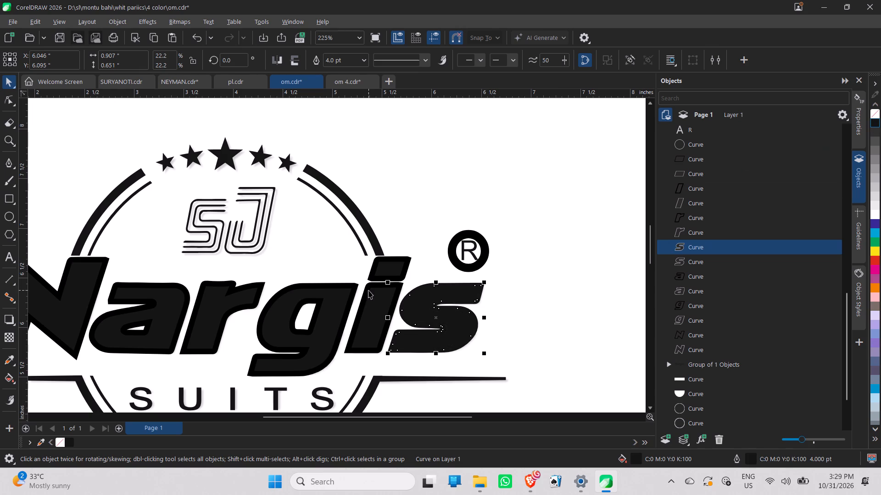
click(385, 286)
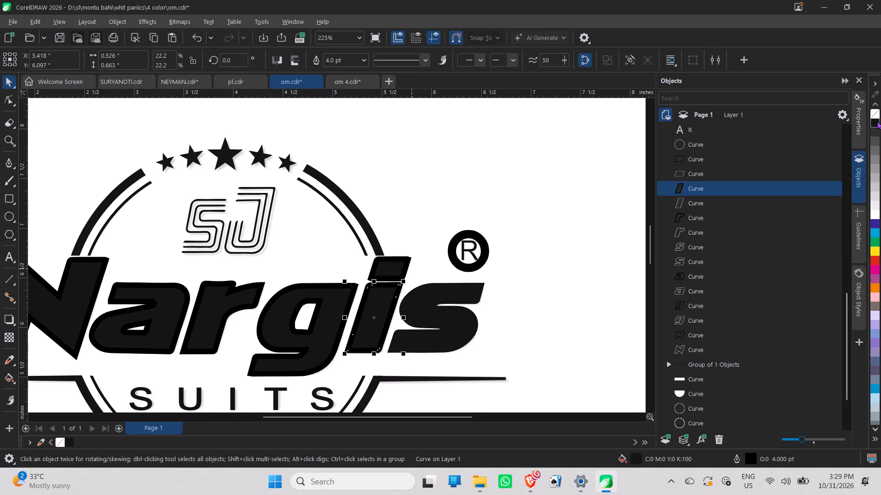
right_click(877, 121)
right_click(400, 267)
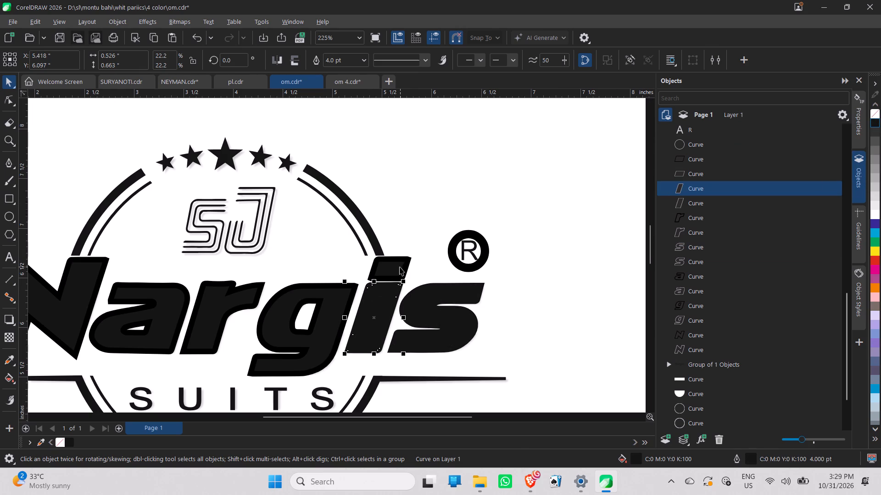
click(878, 123)
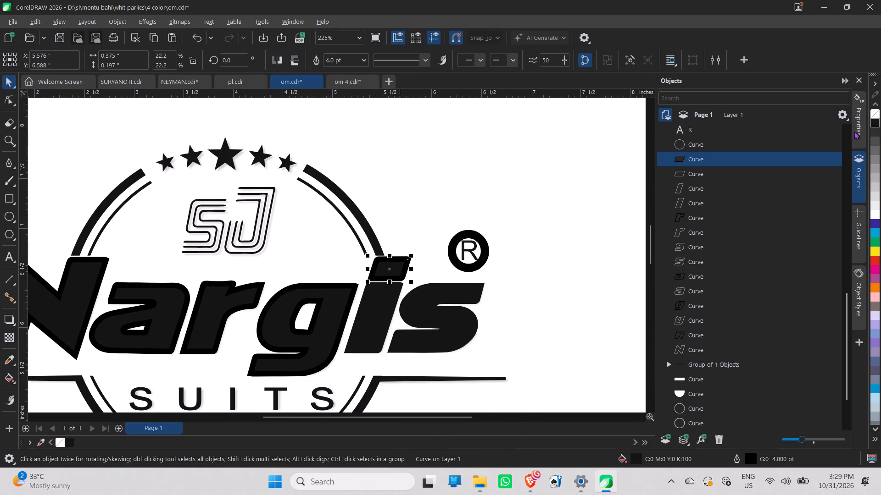
click(581, 155)
Select the remaining Nargis letter shapes together with the R and set their outlines to the same CMYK black.
scroll(581, 155, down, 9)
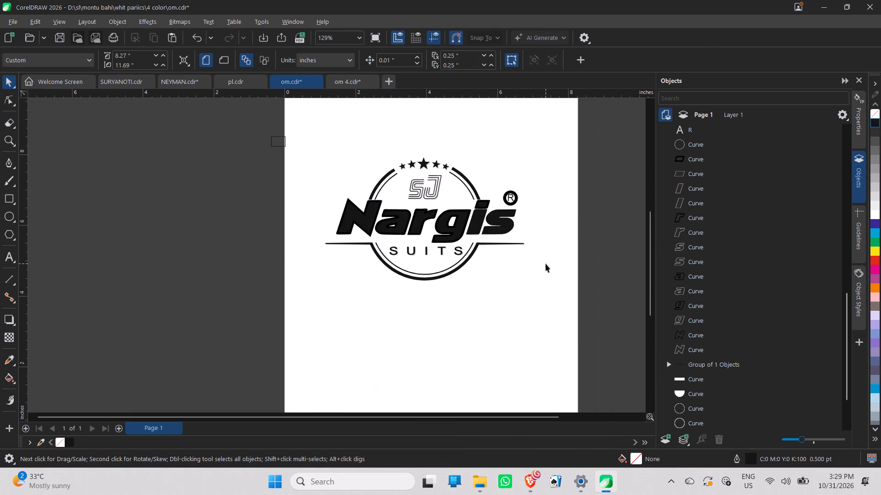
click(546, 264)
drag(541, 225, 463, 247)
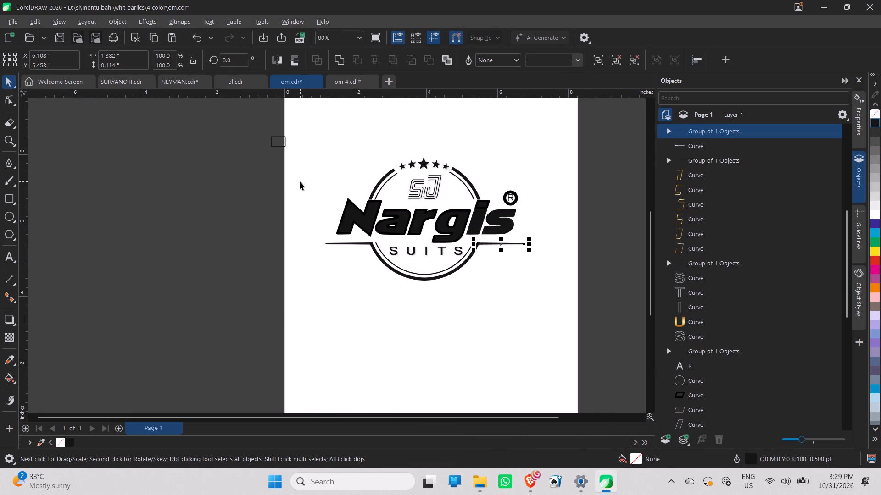
click(300, 181)
drag(313, 180, 565, 255)
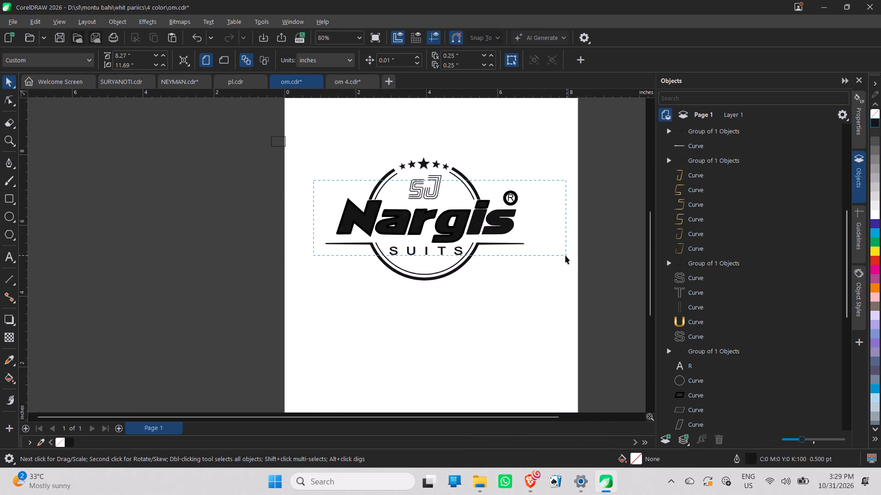
drag(565, 255, 514, 237)
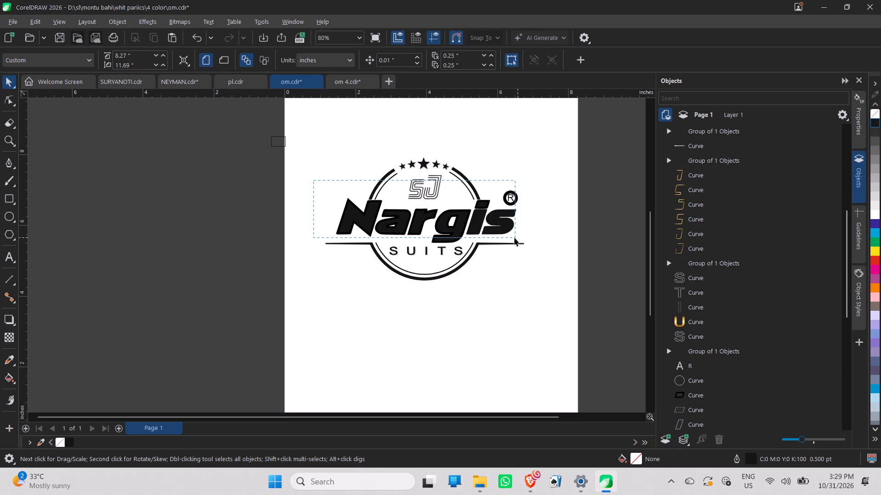
drag(514, 237, 517, 245)
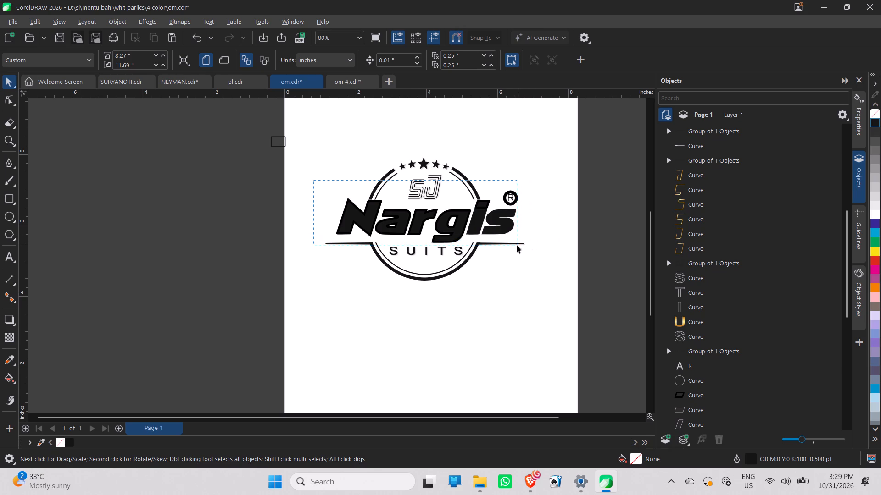
drag(517, 245, 514, 246)
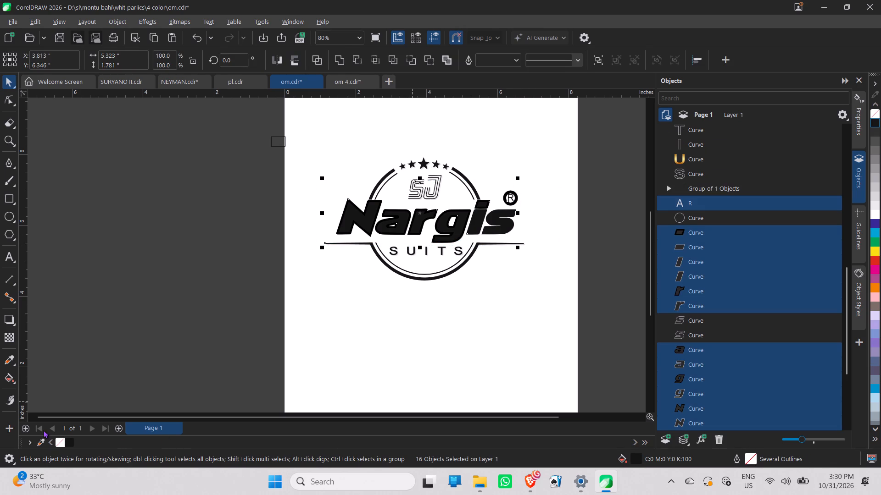
right_click(65, 444)
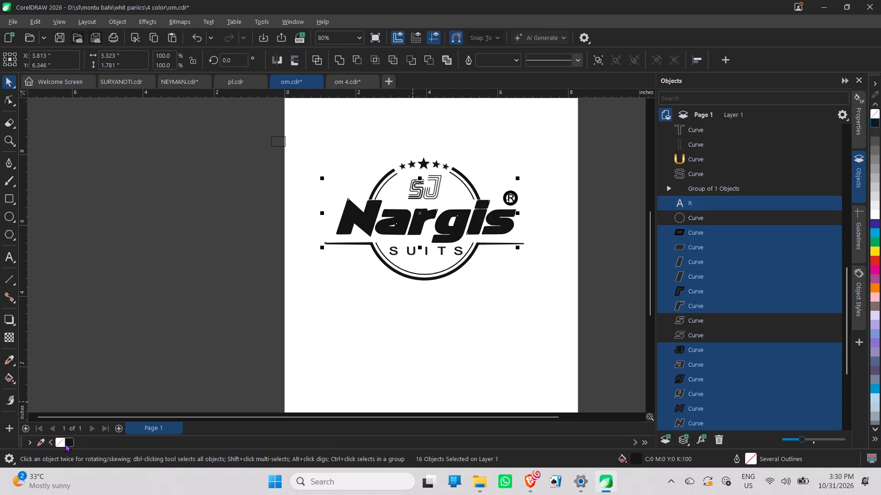
right_click(71, 439)
right_click(125, 366)
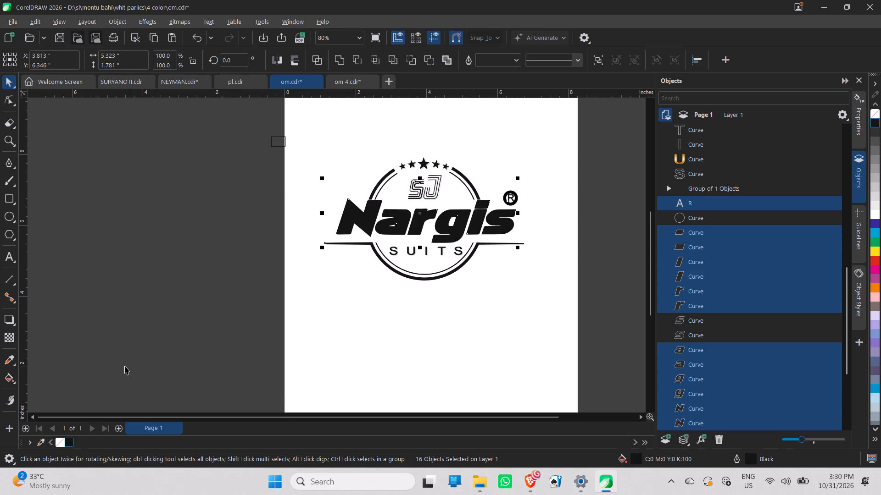
click(120, 163)
Examine the recoloured Nargis lettering, the stars and the registered-mark ring up close.
scroll(470, 226, up, 6)
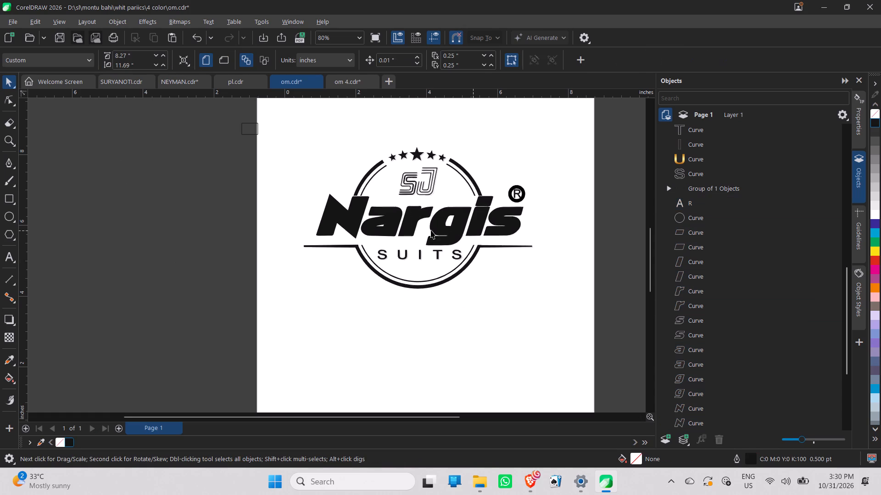
scroll(356, 146, up, 4)
middle_drag(373, 165, 255, 301)
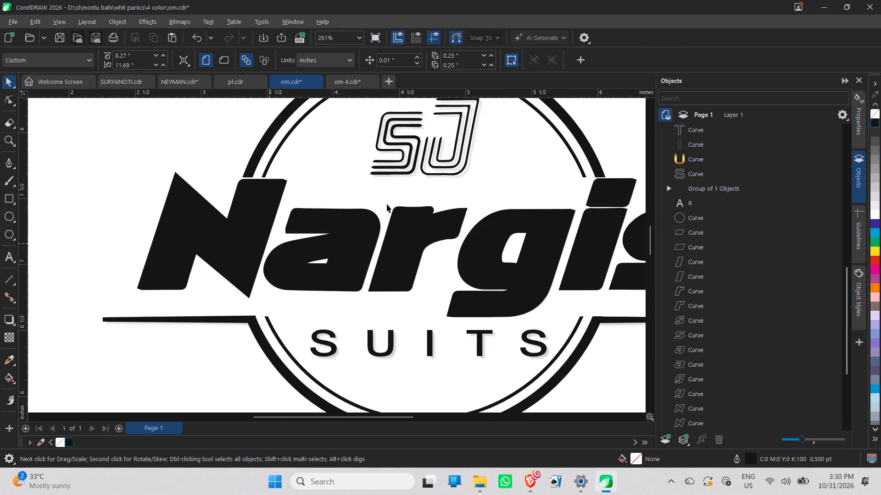
middle_drag(400, 187, 368, 219)
middle_drag(407, 279, 297, 297)
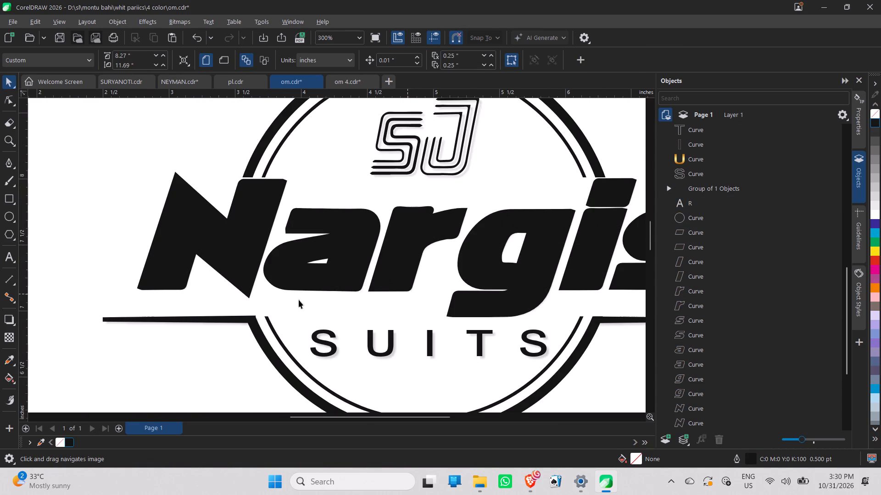
middle_drag(456, 297, 420, 309)
drag(519, 299, 430, 391)
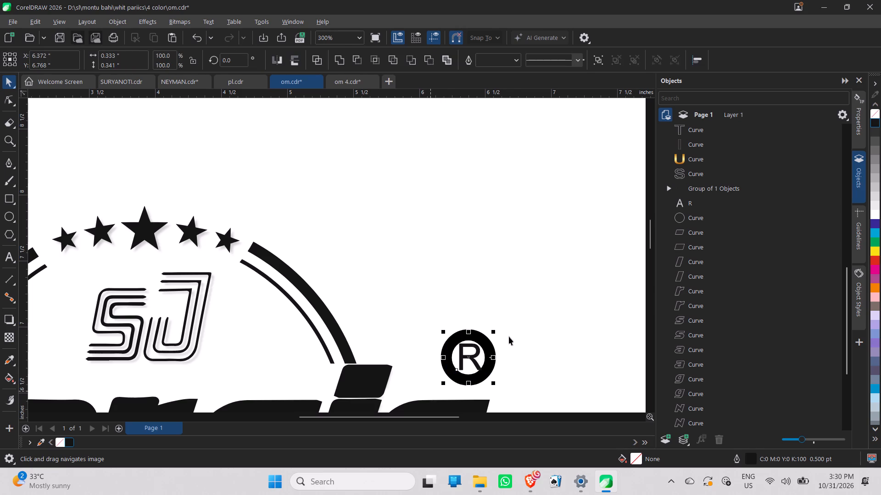
click(513, 329)
Thin the ring around the R, trying an outline width of 0.1 pt and settling on 2 pt.
click(493, 354)
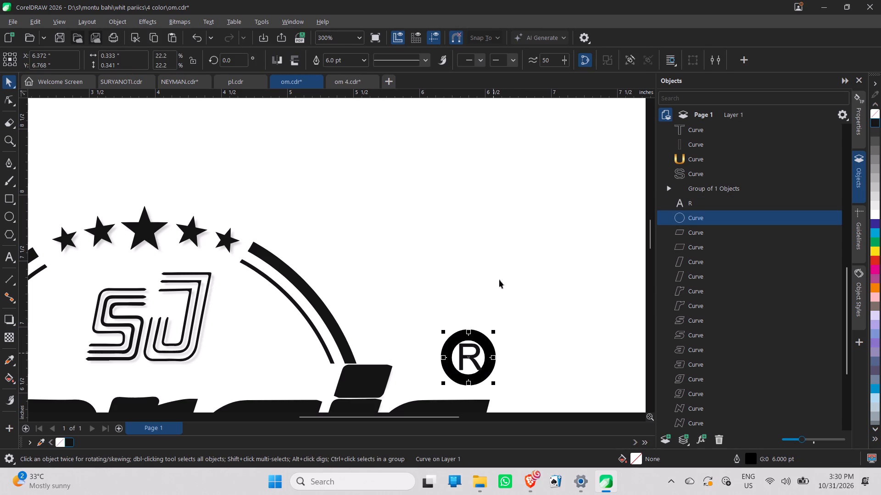
click(347, 59)
text(0.1)
key(Return)
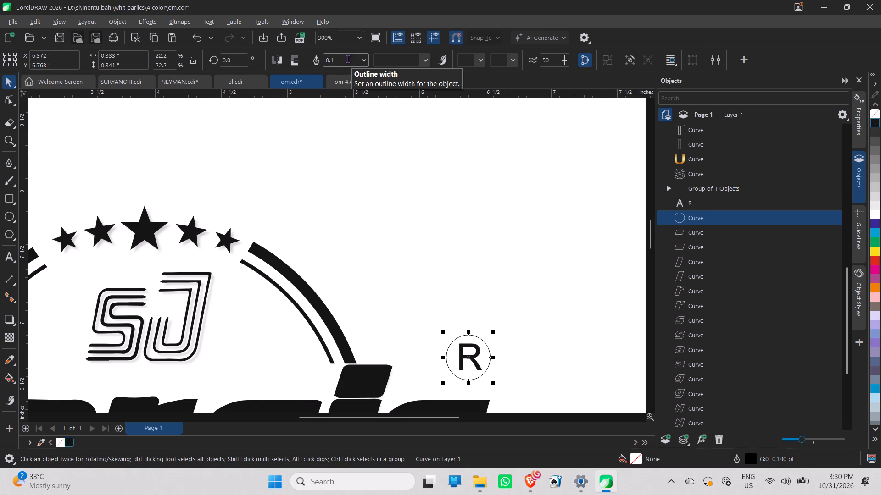
drag(347, 59, 300, 67)
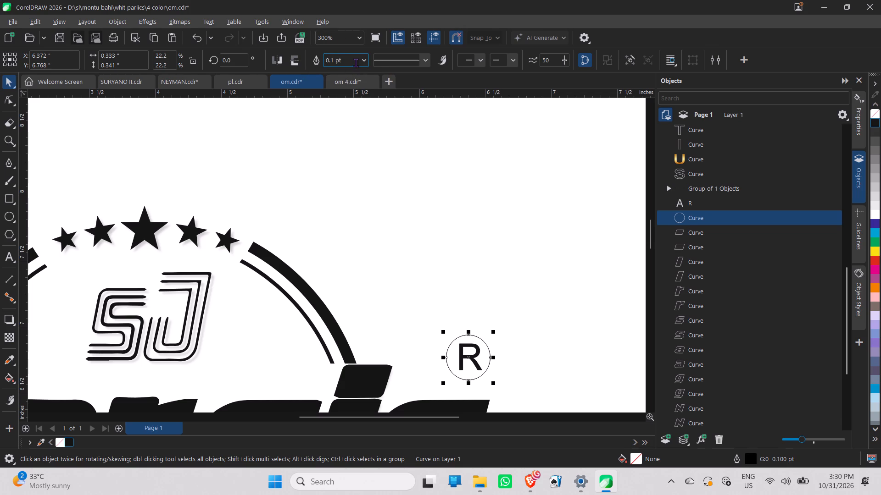
drag(356, 62, 317, 84)
key(2)
key(Return)
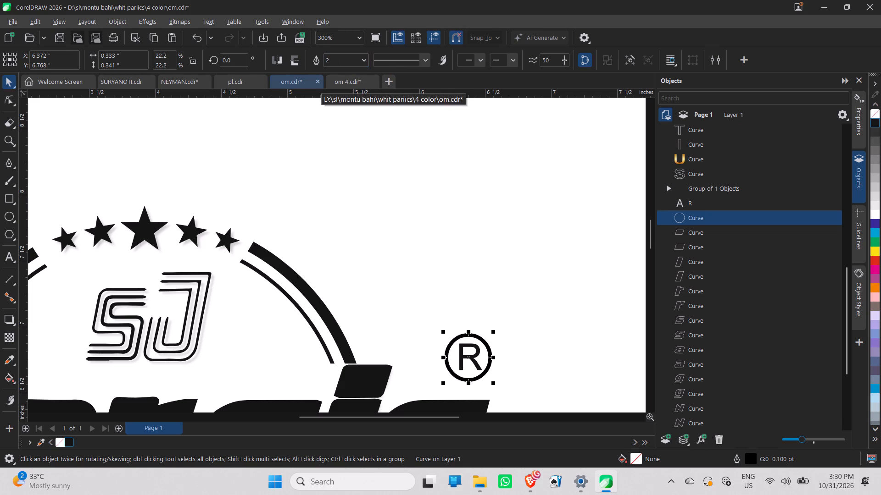
click(433, 176)
scroll(434, 242, down, 9)
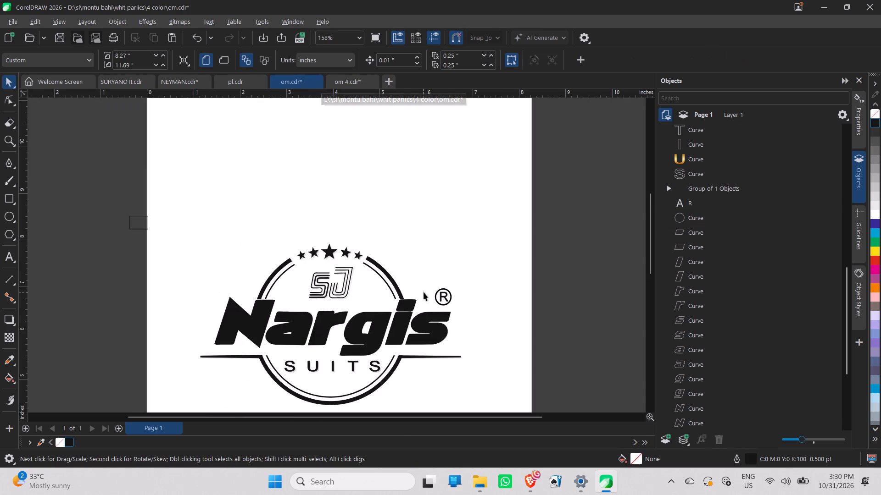
Delete the soft shadow group lying behind the Nargis lettering.
middle_drag(424, 292, 452, 277)
scroll(424, 292, up, 1)
scroll(425, 342, up, 5)
scroll(433, 390, up, 2)
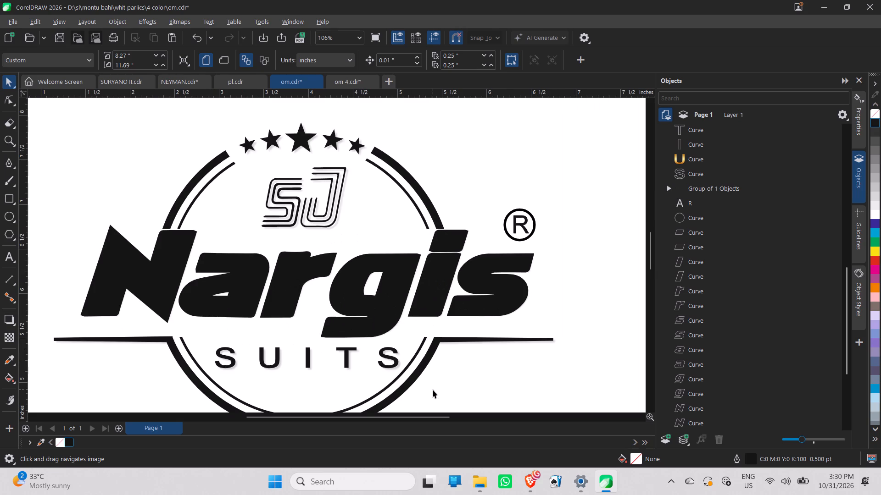
scroll(433, 390, up, 2)
middle_drag(308, 331, 390, 398)
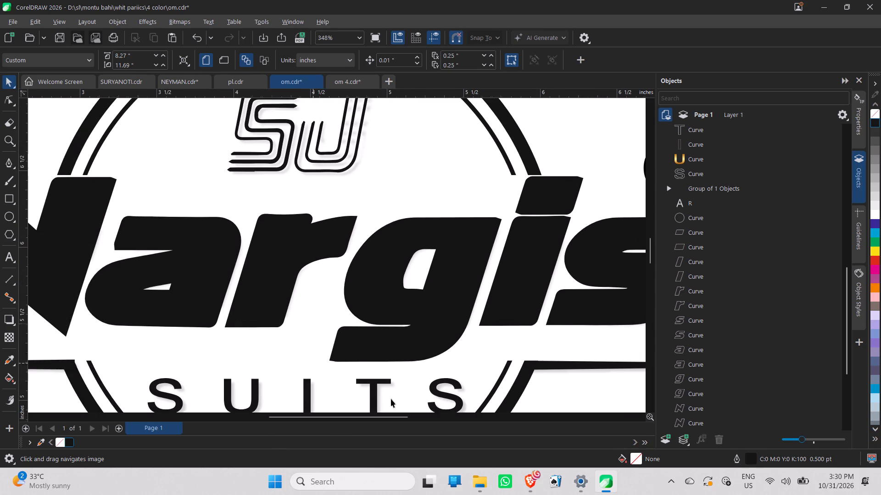
middle_drag(363, 177, 387, 331)
click(463, 148)
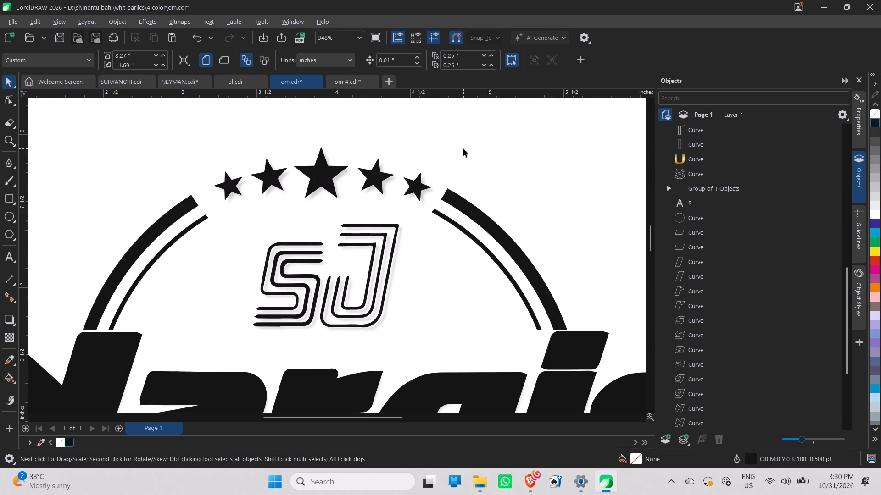
drag(463, 148, 246, 346)
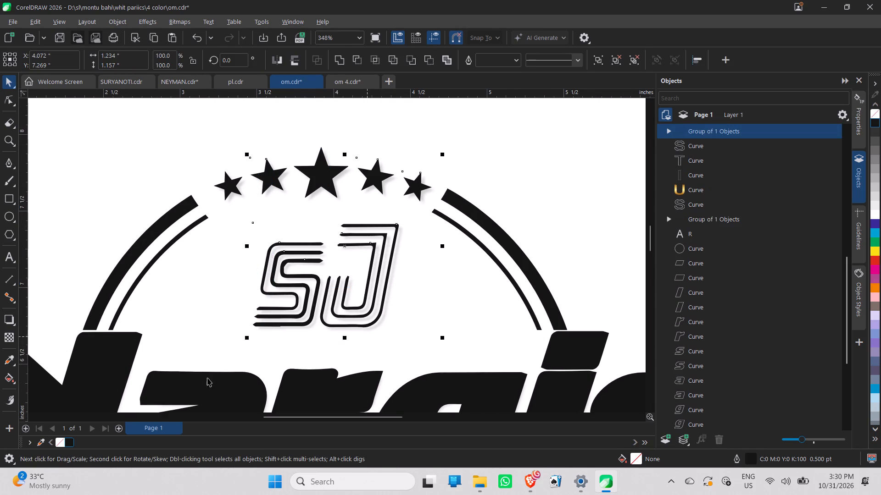
click(495, 146)
click(424, 216)
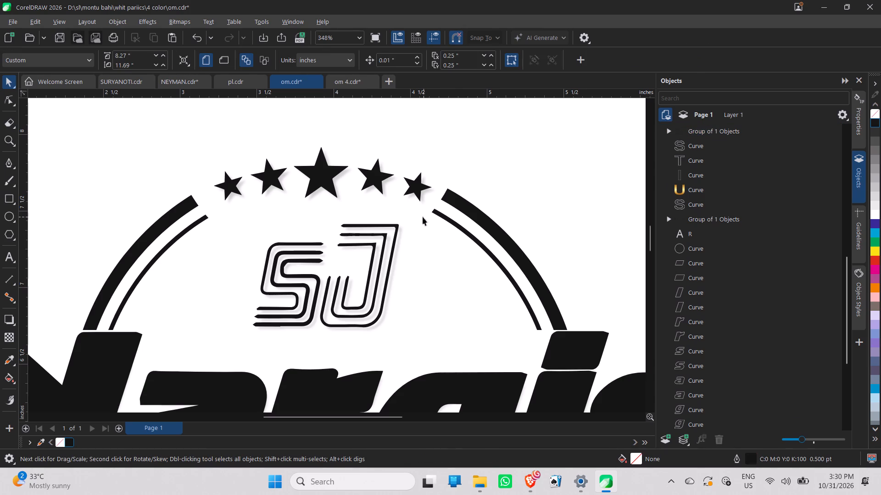
click(399, 309)
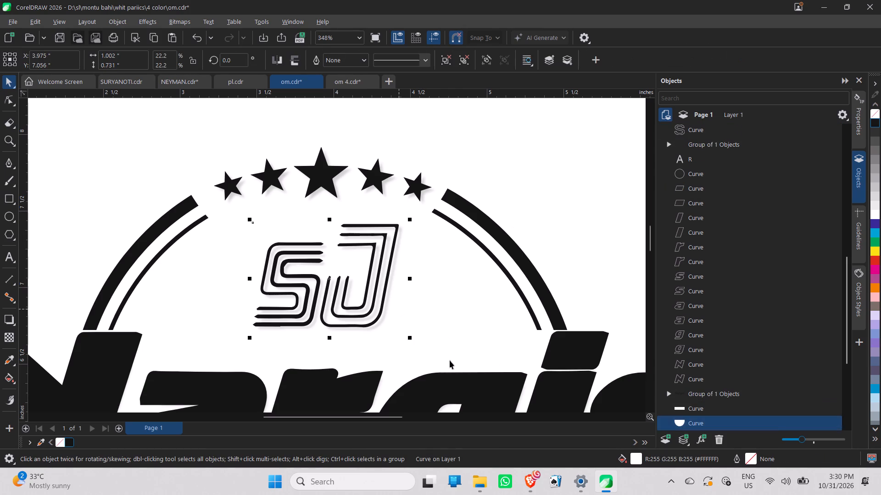
drag(447, 360, 307, 286)
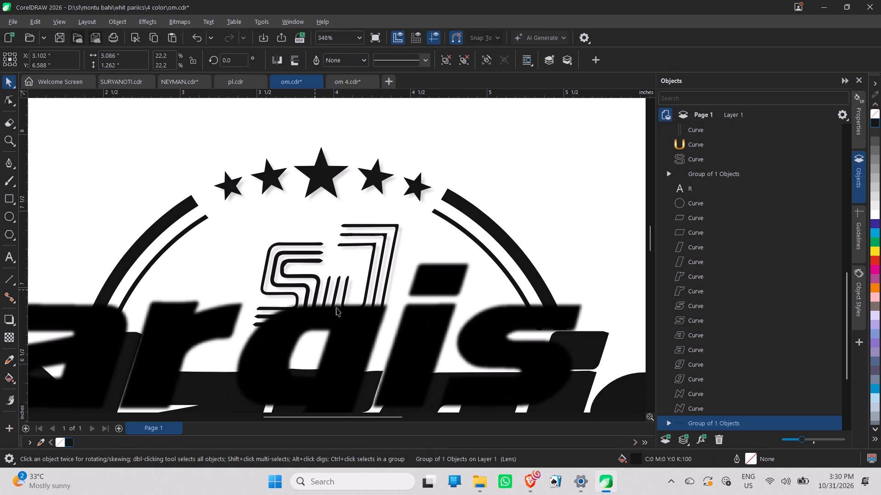
key(Delete)
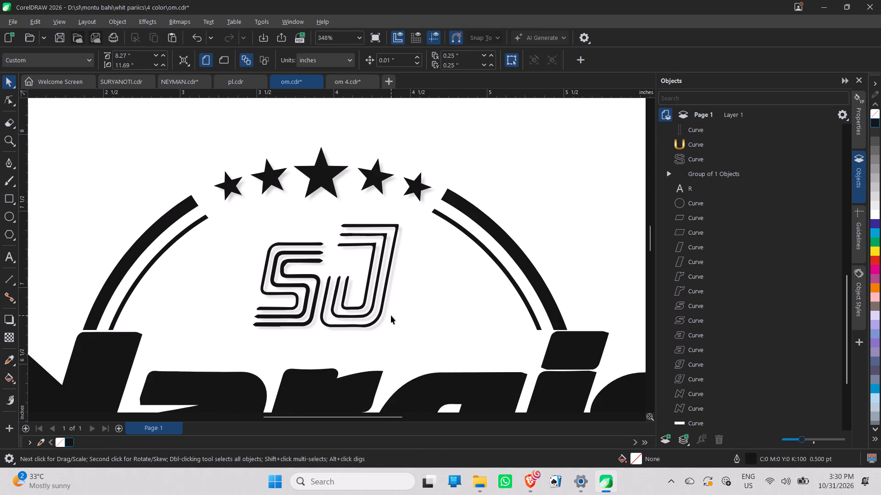
Delete the soft shadow group behind the SJ monogram.
drag(401, 330, 333, 334)
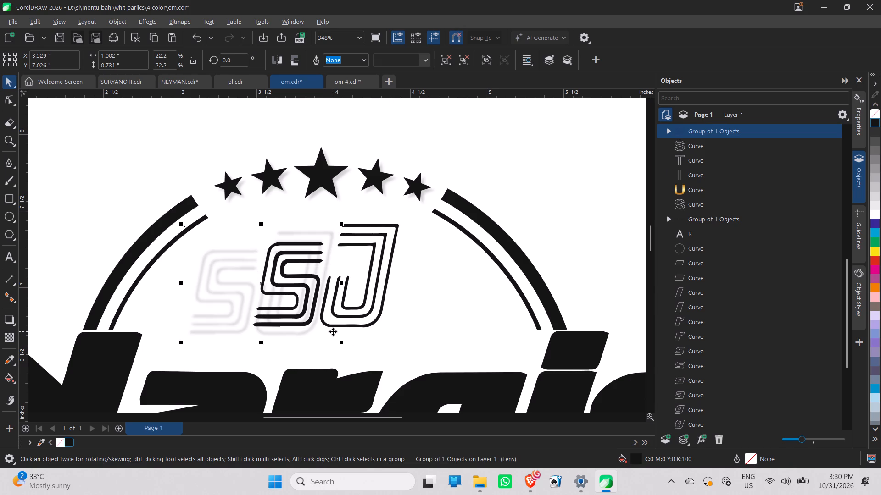
key(Delete)
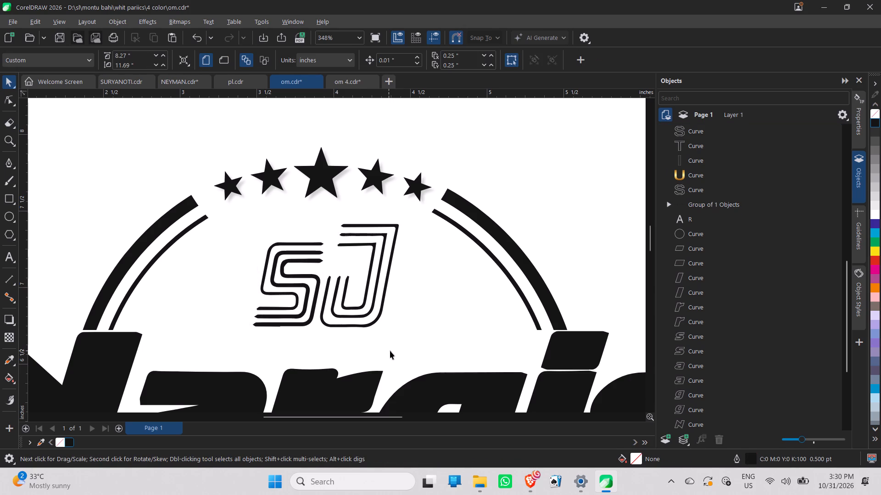
Hide the white curve that masks the circle behind the Nargis lettering.
drag(390, 351, 283, 275)
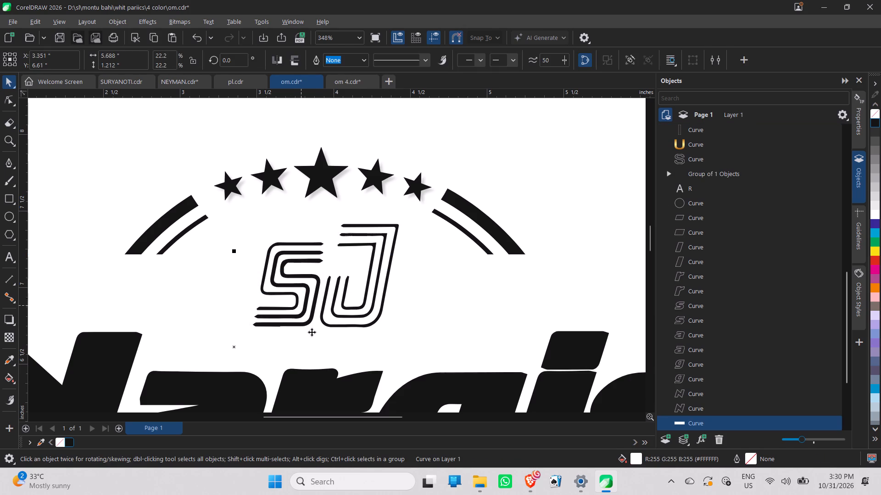
key(ctrl+z)
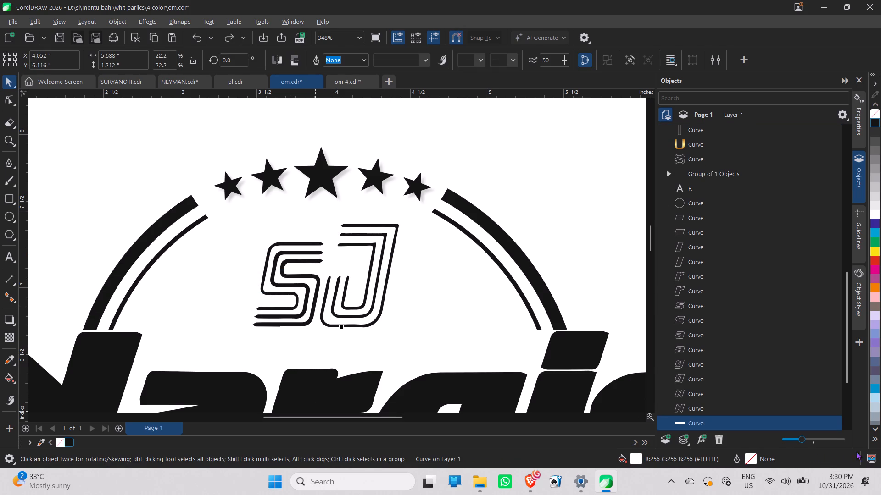
click(828, 423)
click(496, 313)
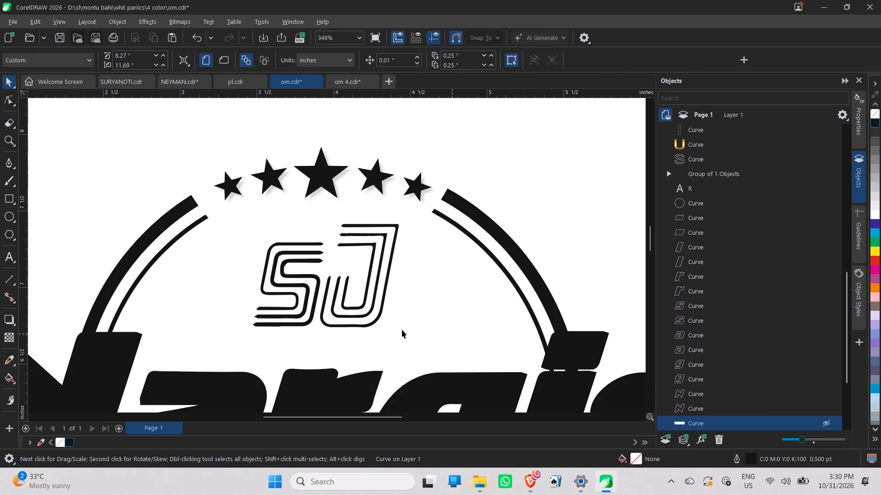
Select the six SJ monogram curves, set their outlines to CMYK black (K100), then clear and refill them with the same black.
drag(402, 330, 229, 207)
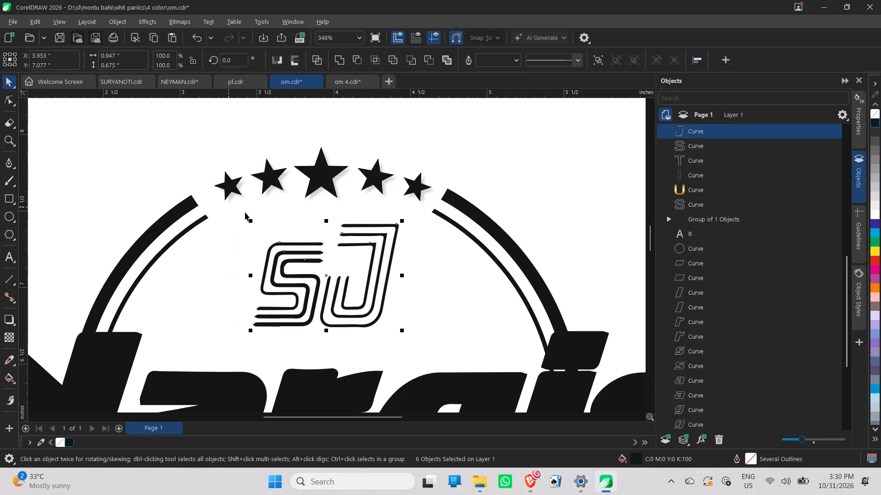
right_click(66, 443)
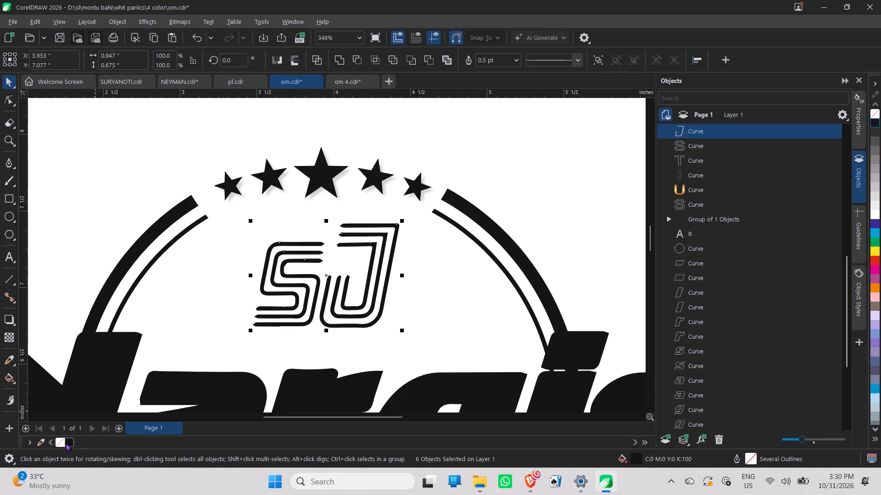
right_click(66, 443)
right_click(73, 440)
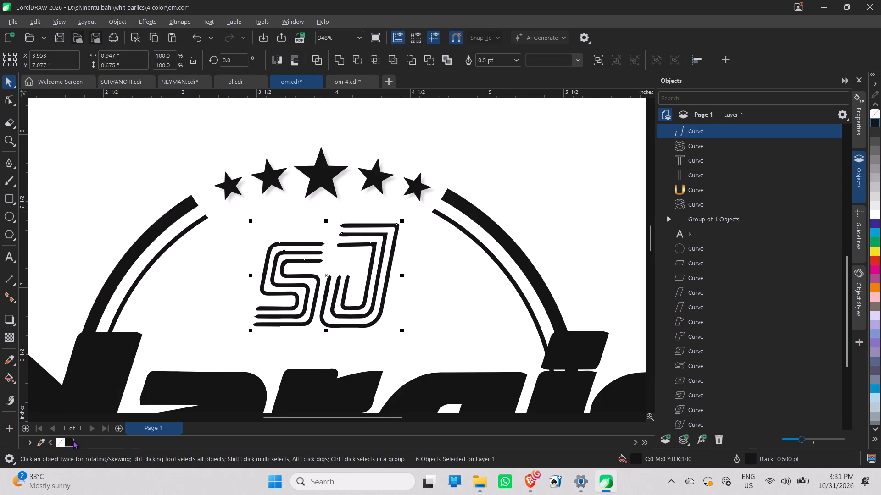
right_click(72, 440)
right_click(72, 440)
right_click(72, 440)
right_click(72, 440)
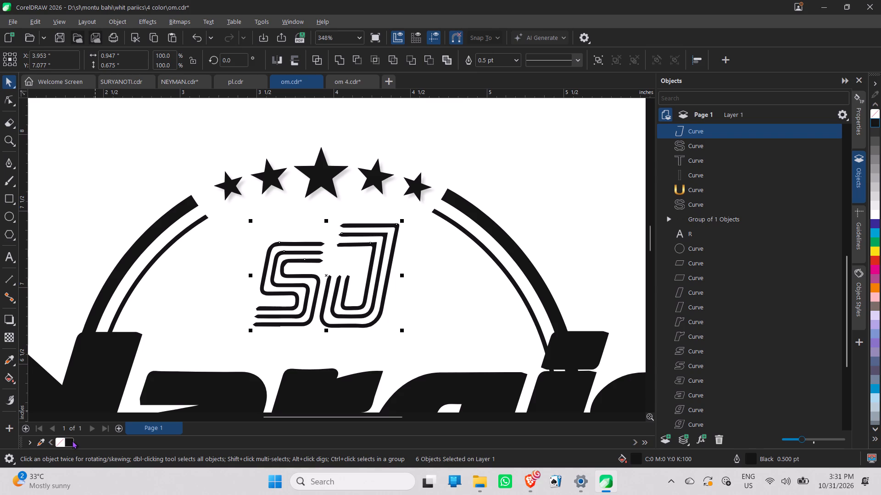
right_click(72, 440)
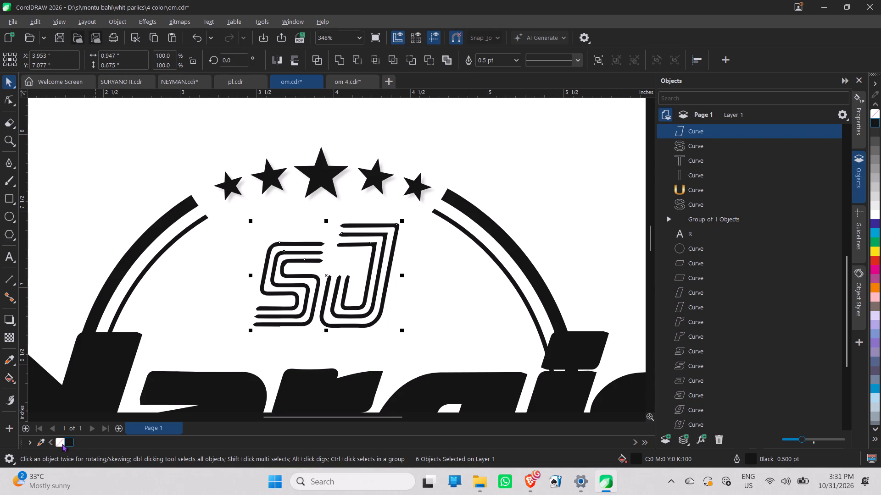
click(60, 445)
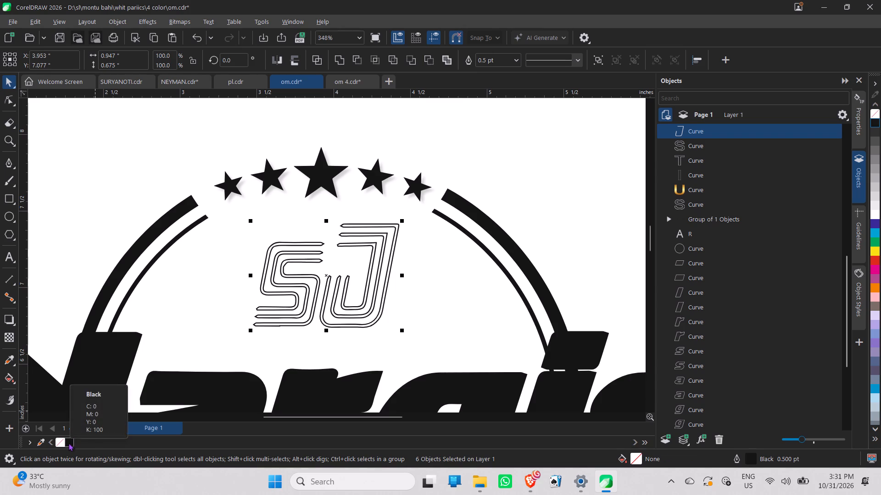
click(69, 443)
click(100, 227)
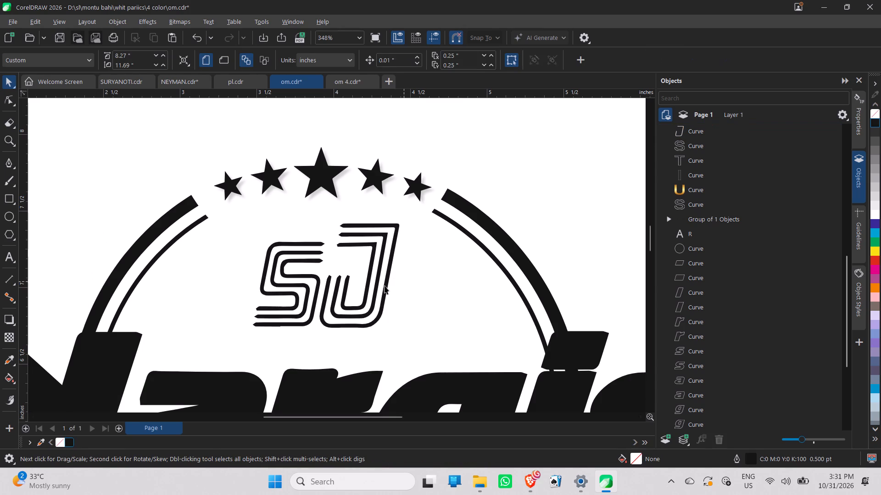
Examine the whole logo on the page, including the circle, the SUITS lettering and the side lines.
scroll(377, 286, down, 11)
middle_drag(352, 275, 301, 231)
scroll(323, 291, up, 11)
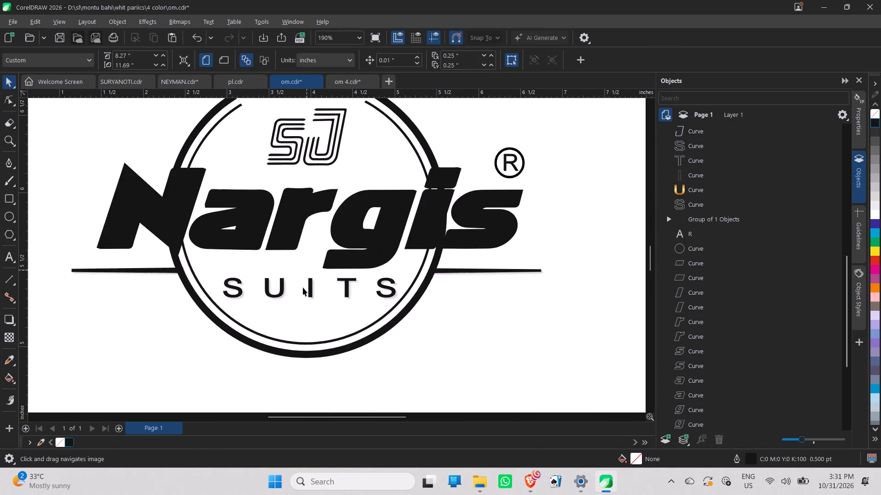
scroll(409, 334, down, 7)
click(457, 367)
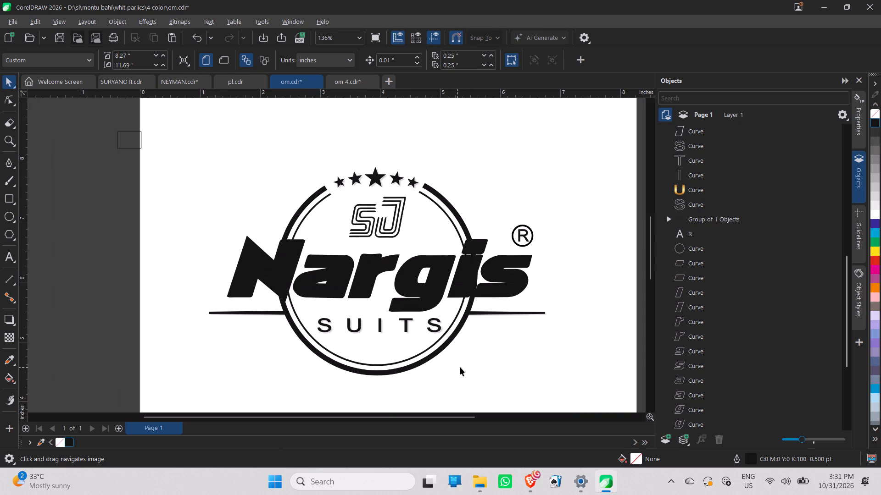
scroll(509, 372, down, 4)
scroll(496, 348, up, 1)
middle_drag(496, 348, 423, 288)
click(507, 244)
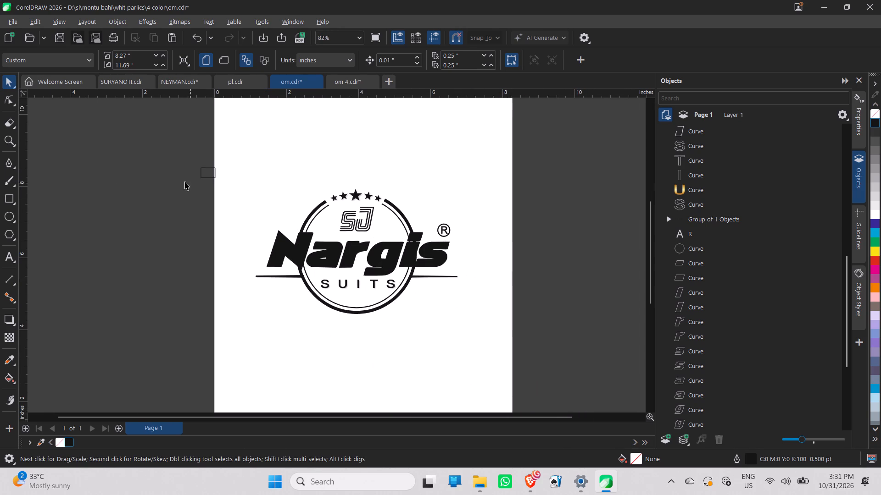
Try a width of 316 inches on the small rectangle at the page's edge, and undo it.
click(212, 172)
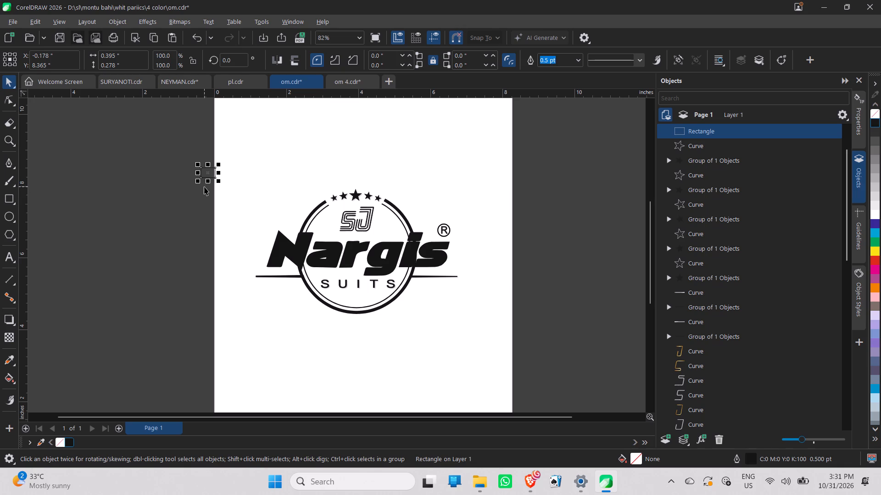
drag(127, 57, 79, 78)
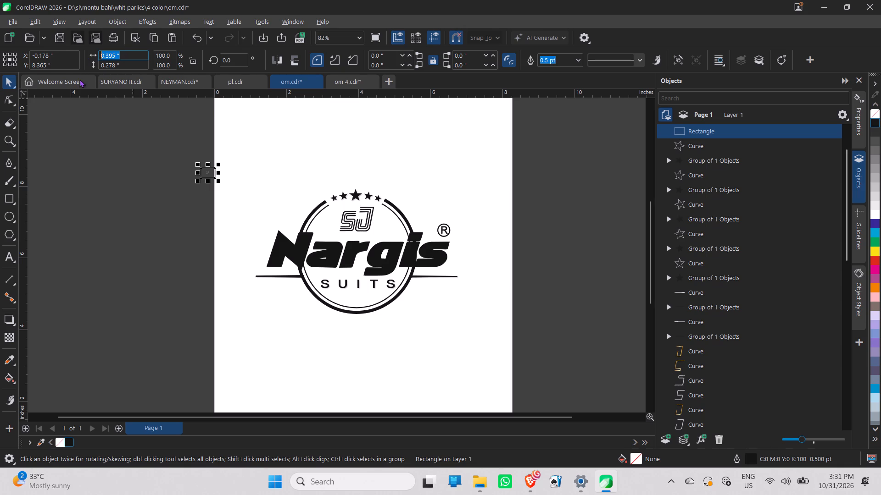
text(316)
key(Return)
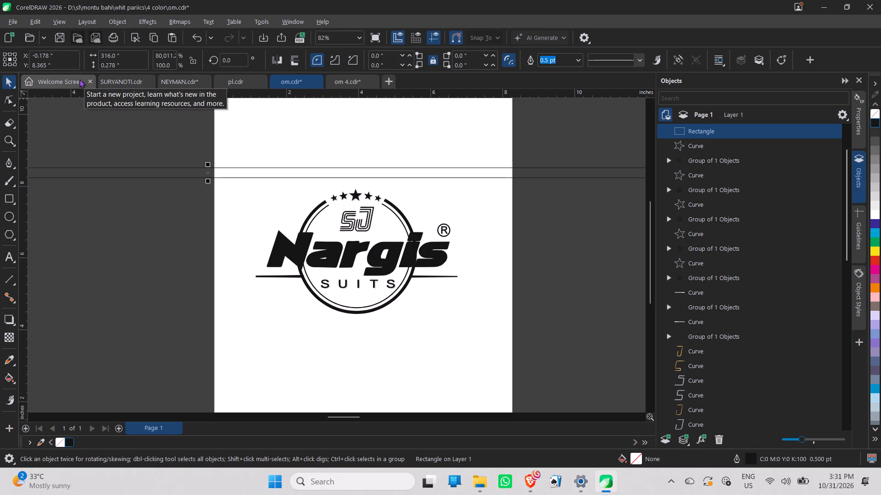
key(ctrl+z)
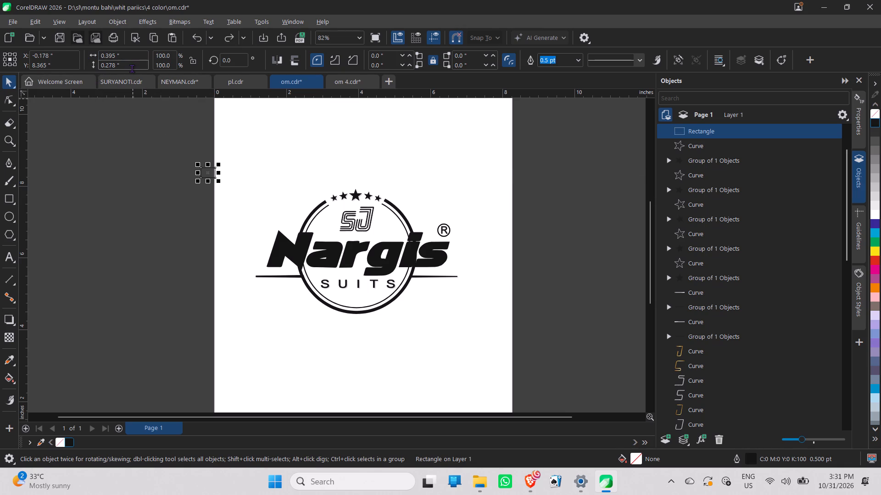
Resize the small rectangle at the page's edge to 3 inches wide and 6 inches high.
drag(121, 53, 84, 73)
key(3)
key(Tab)
key(6)
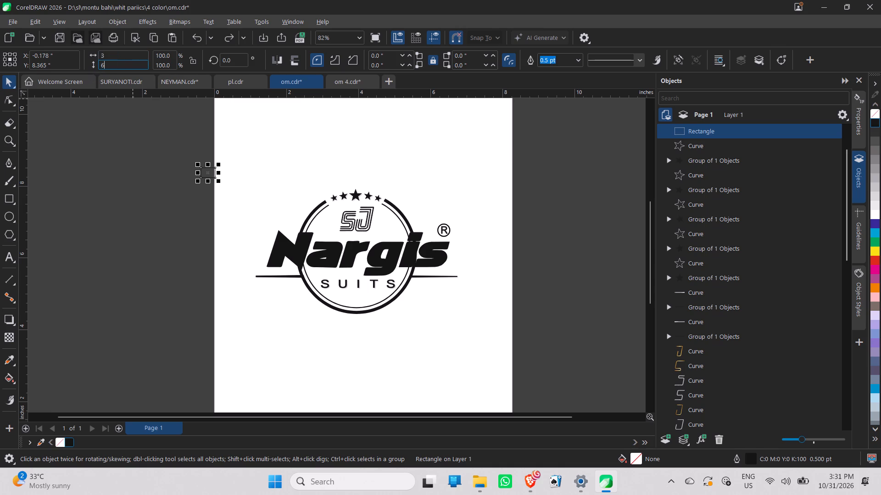
key(Return)
key(Return)
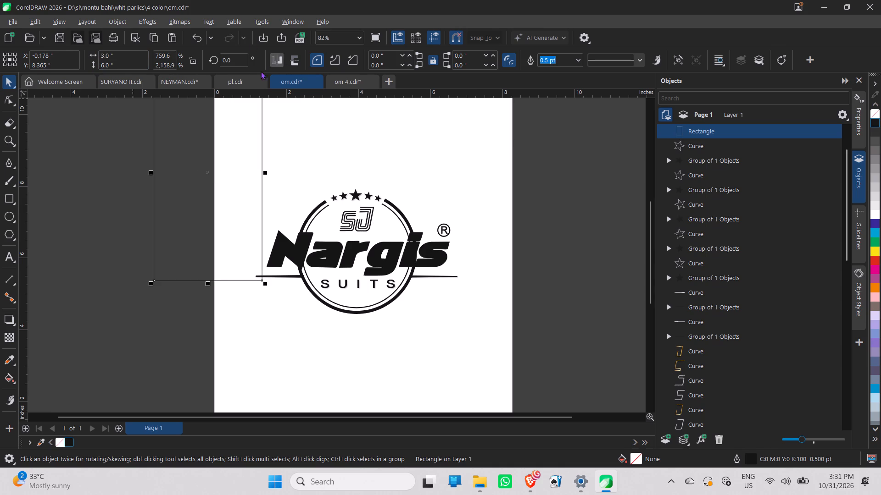
Mirror the 3 by 6 inch rectangle horizontally and vertically, and set its rotation angle to 360 degrees.
click(290, 66)
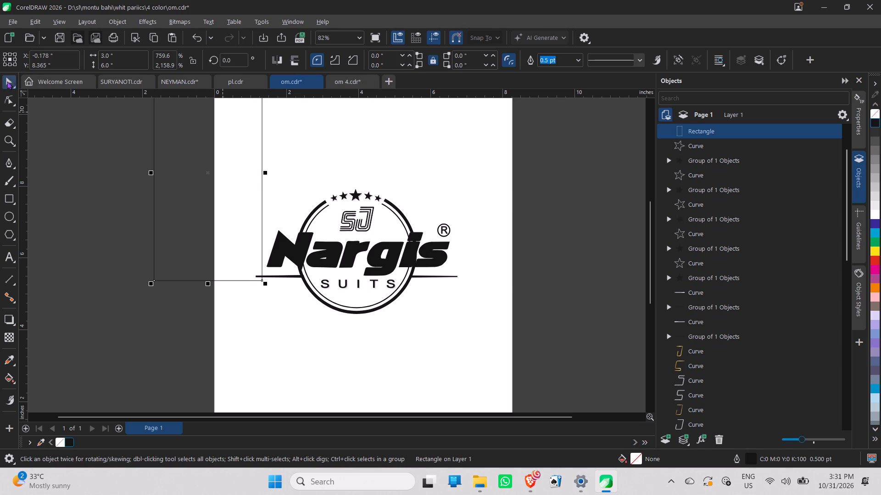
click(5, 82)
click(273, 57)
click(296, 58)
drag(240, 61, 191, 85)
text(360)
key(Return)
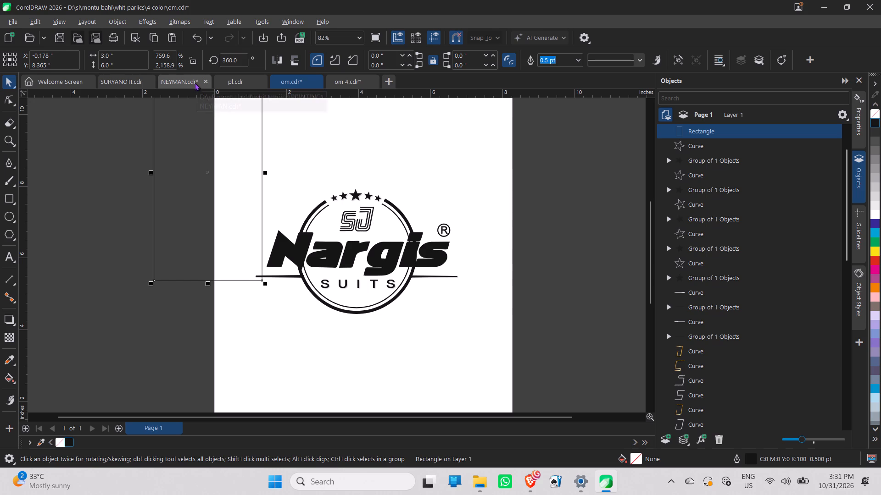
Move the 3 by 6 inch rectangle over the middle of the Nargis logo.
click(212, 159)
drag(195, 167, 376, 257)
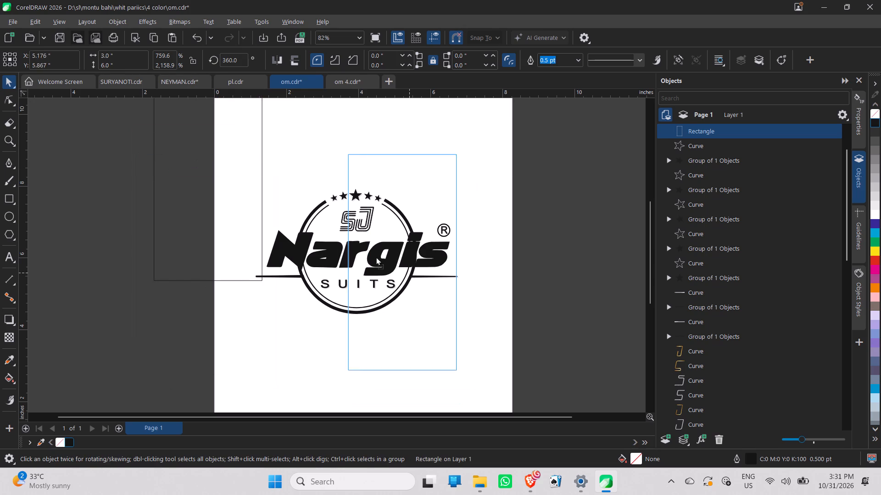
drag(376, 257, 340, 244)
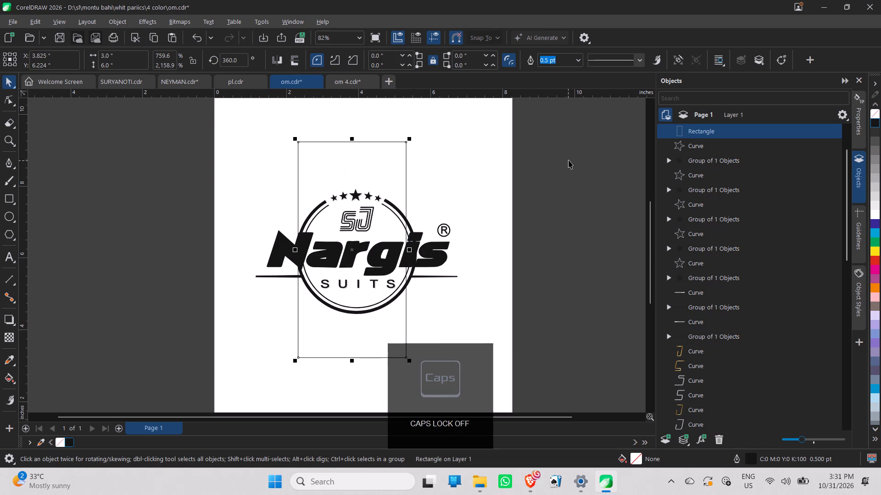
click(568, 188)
Make the hidden white band curve behind the Nargis lettering visible again.
scroll(719, 394, down, 8)
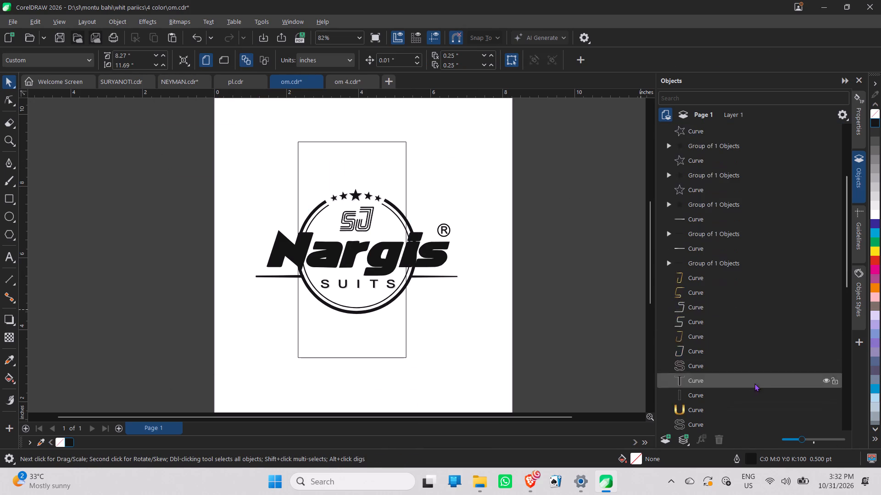
scroll(754, 383, down, 15)
scroll(700, 302, down, 20)
scroll(700, 302, down, 7)
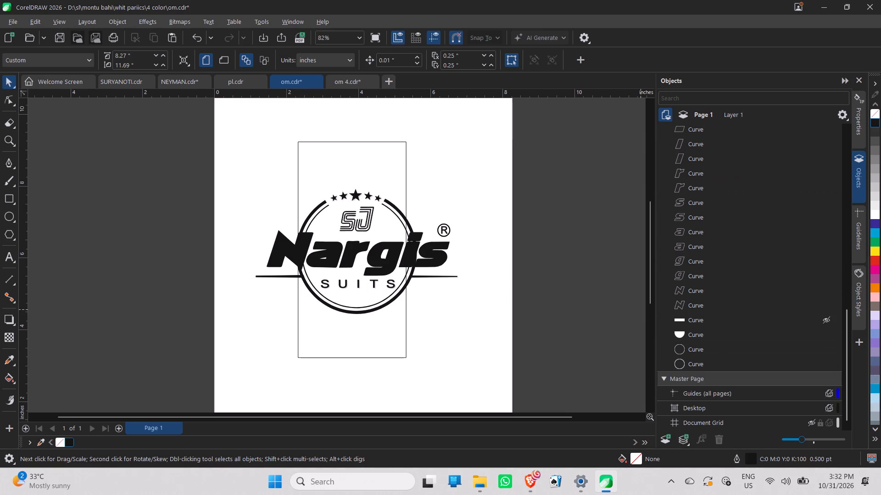
click(823, 320)
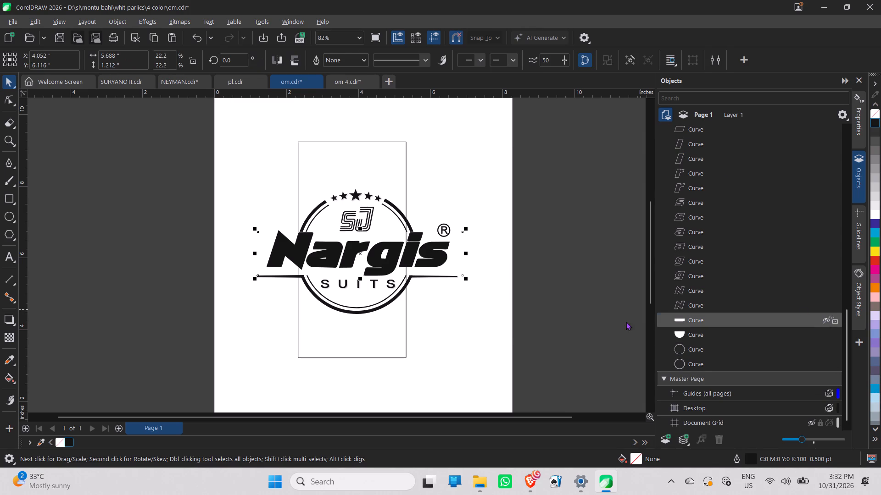
click(515, 275)
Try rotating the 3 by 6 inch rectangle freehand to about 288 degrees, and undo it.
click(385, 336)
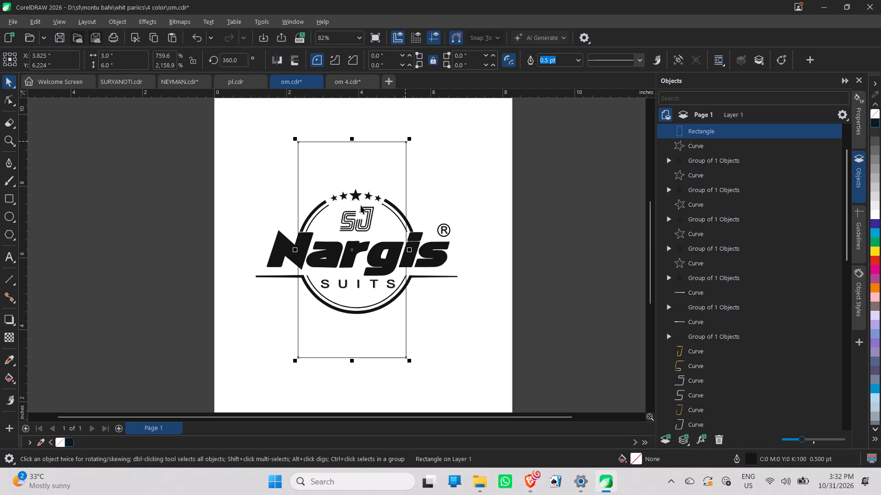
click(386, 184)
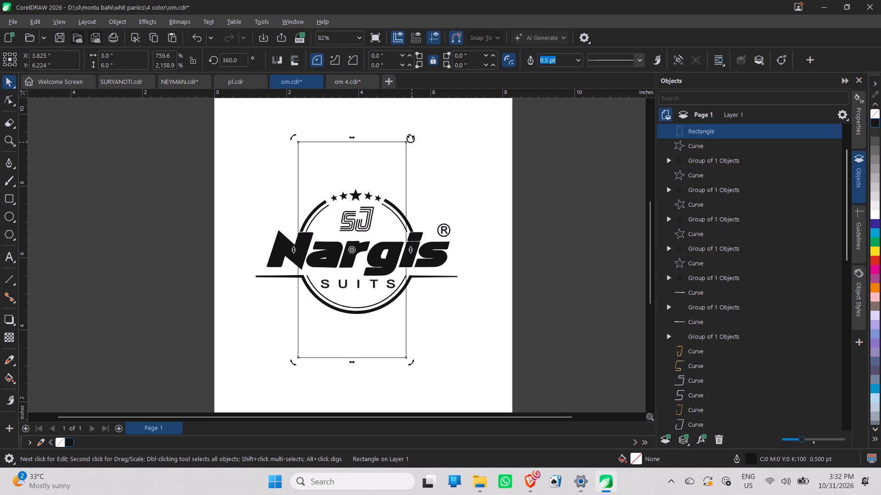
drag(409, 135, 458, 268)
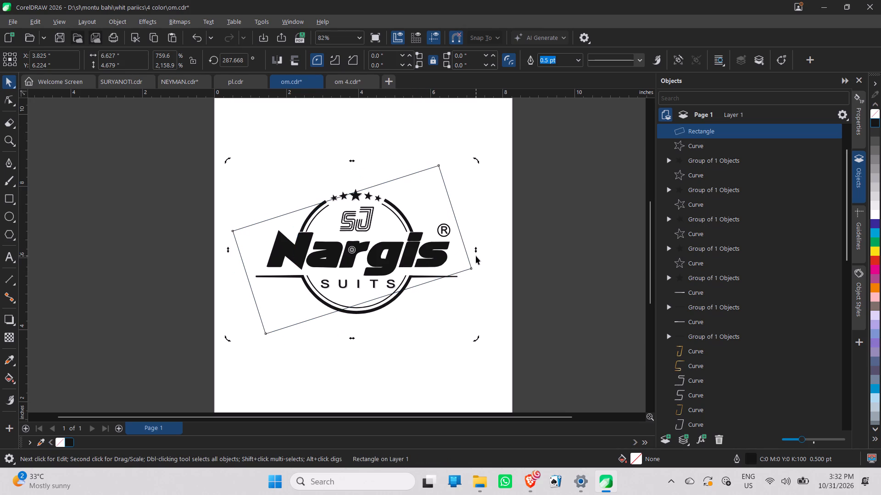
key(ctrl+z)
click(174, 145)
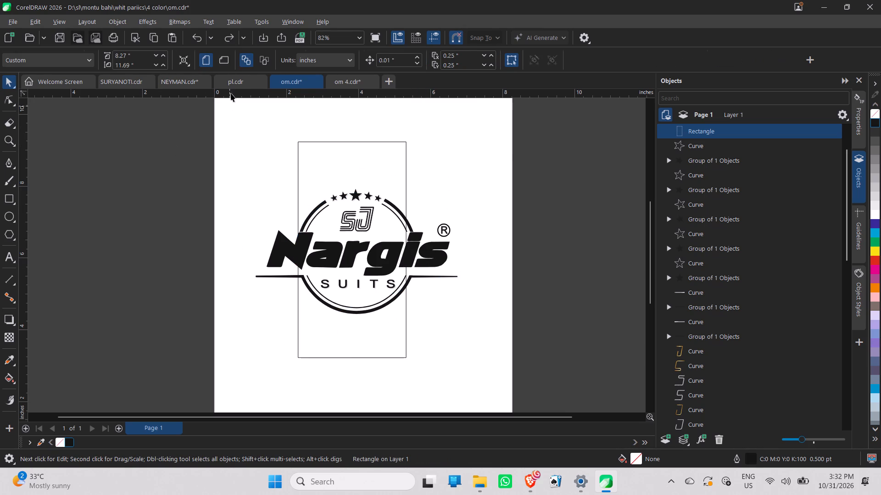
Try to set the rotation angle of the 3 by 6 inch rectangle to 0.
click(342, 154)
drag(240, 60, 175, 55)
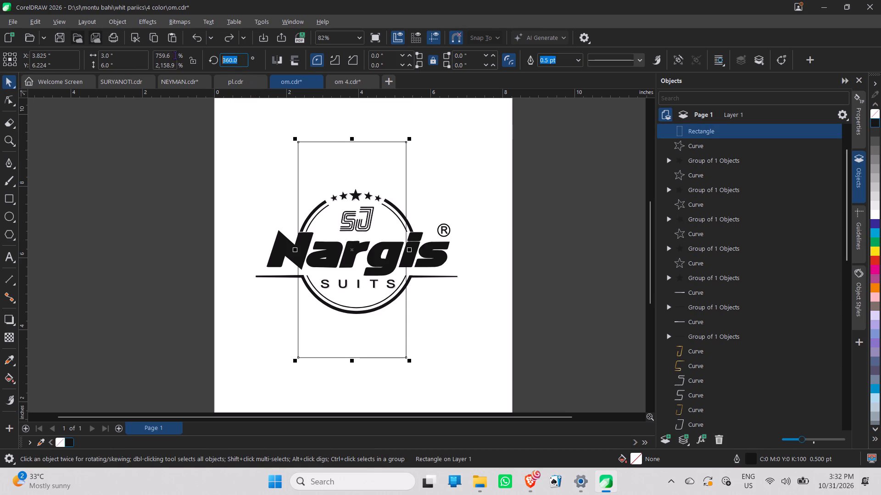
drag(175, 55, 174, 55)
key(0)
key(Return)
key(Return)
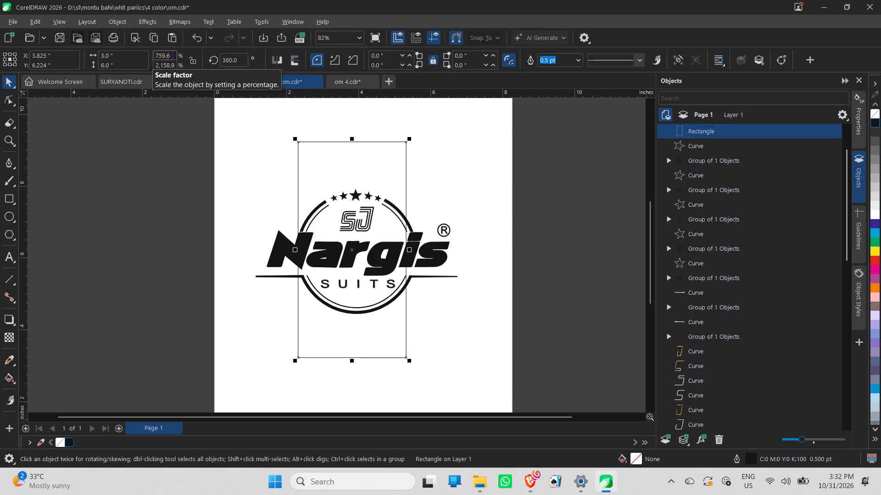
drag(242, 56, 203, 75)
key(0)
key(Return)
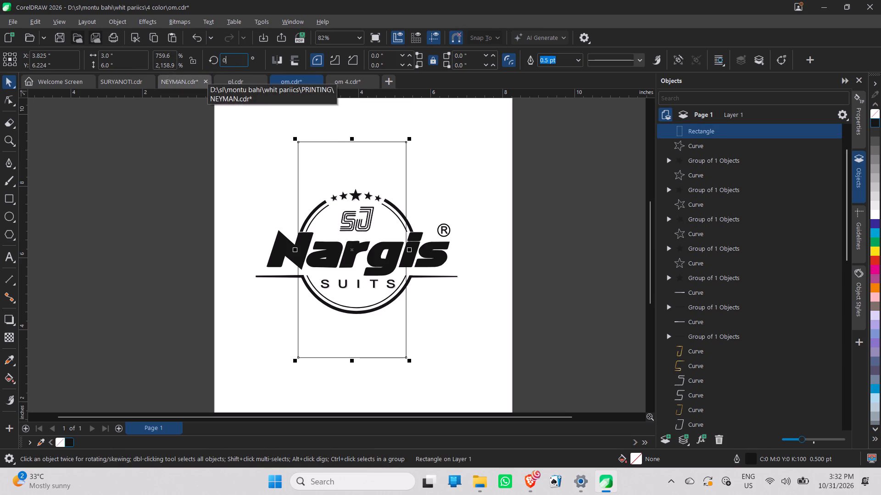
Move the rectangle off the page, left of the logo, and resize it to 6 inches wide and 3 inches high.
click(329, 169)
drag(329, 169, 70, 154)
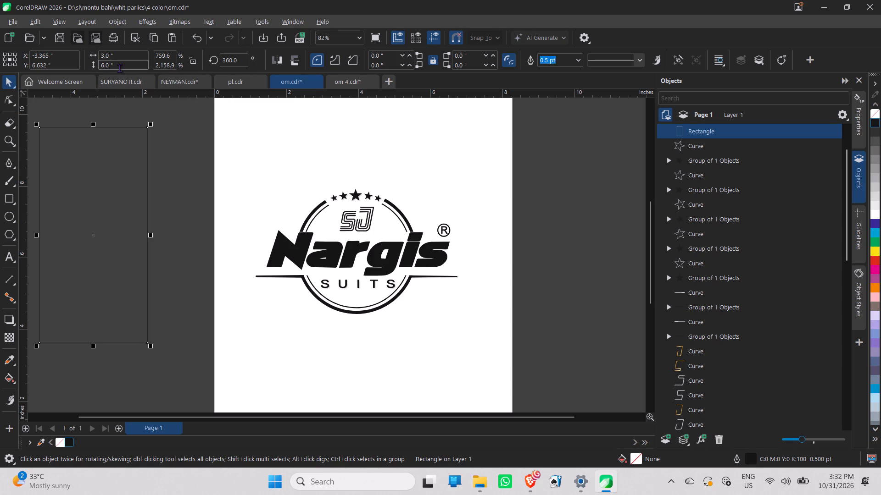
drag(119, 68, 84, 87)
key(3)
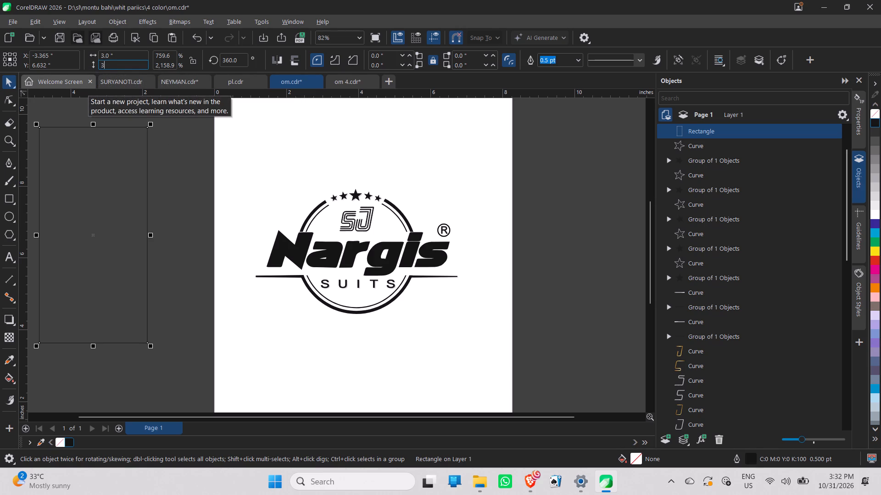
drag(117, 56, 67, 58)
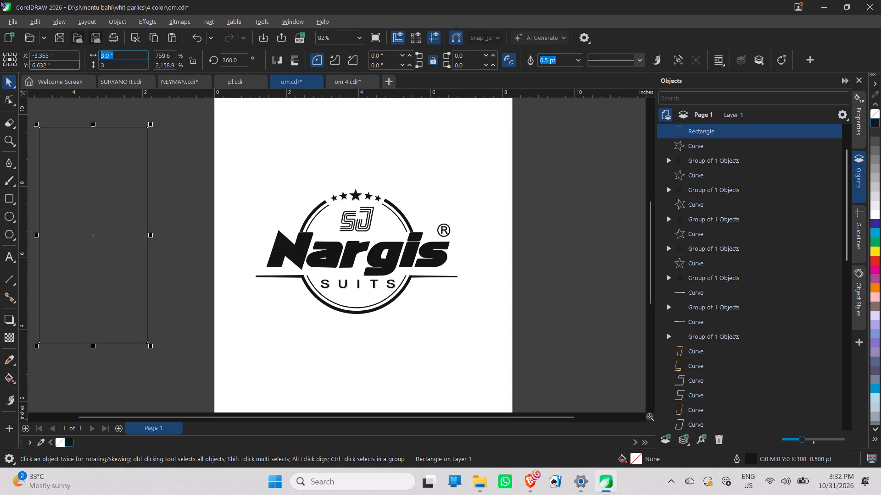
key(6)
key(Return)
click(95, 124)
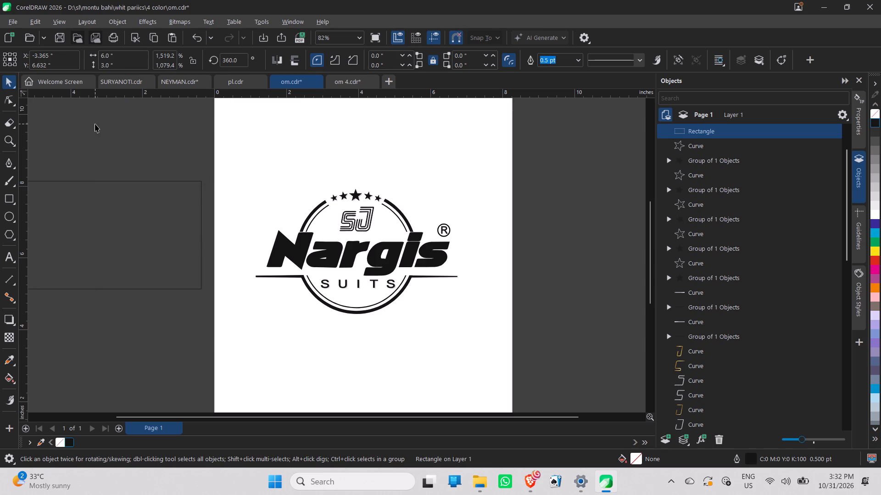
Move the 6 by 3 inch rectangle onto the logo, centred at about X 3.99 and Y 6.28 inches.
click(125, 215)
drag(125, 215, 384, 231)
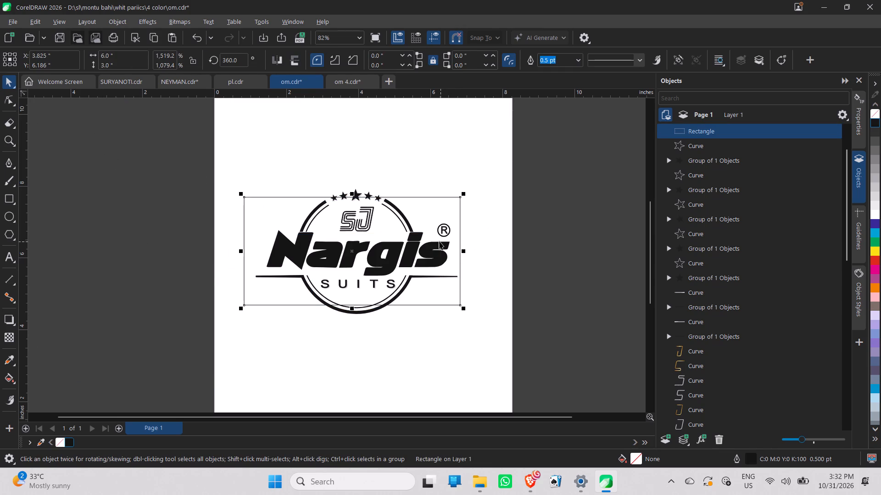
drag(416, 220, 422, 217)
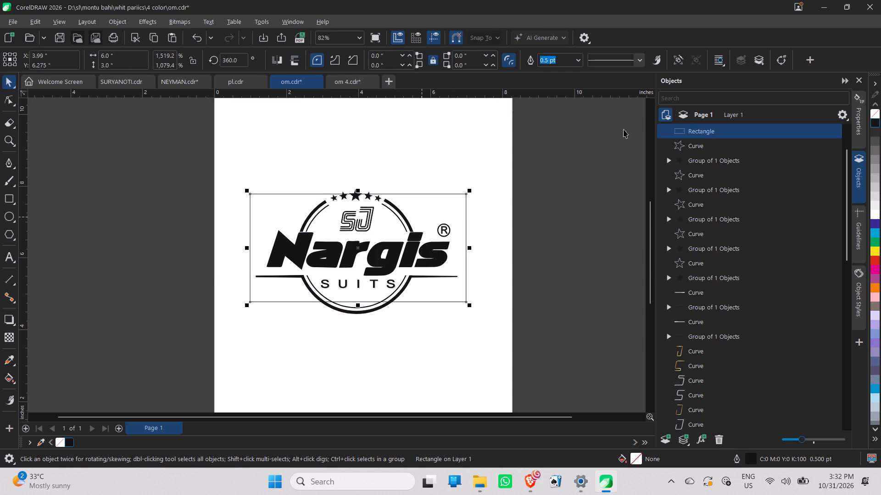
click(614, 220)
Select the logo's parts without the surrounding rectangle and group them.
click(413, 267)
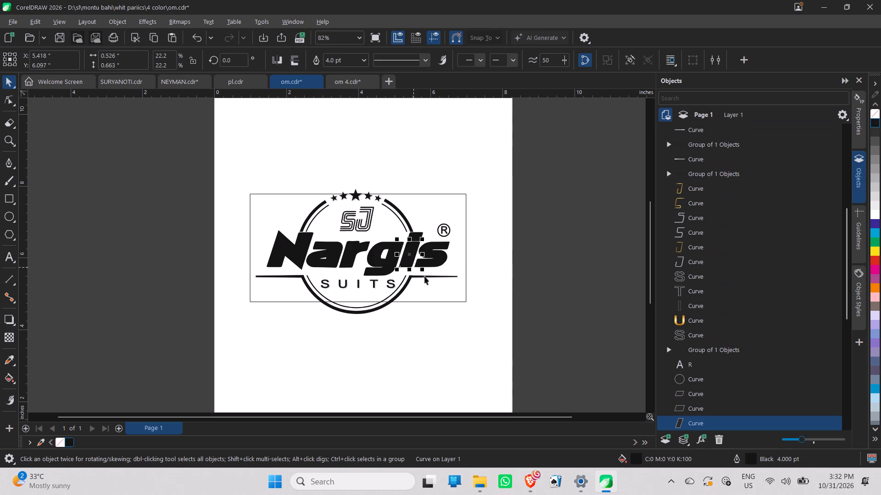
click(563, 192)
drag(410, 137, 417, 271)
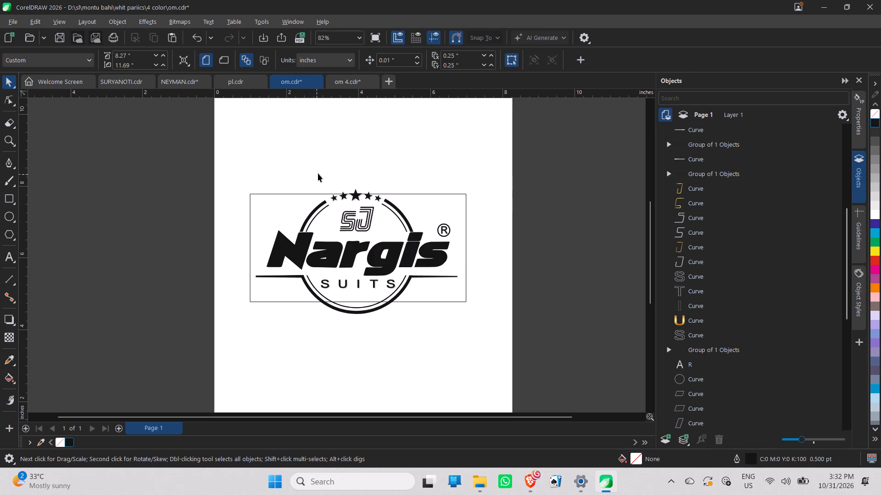
drag(257, 180, 380, 341)
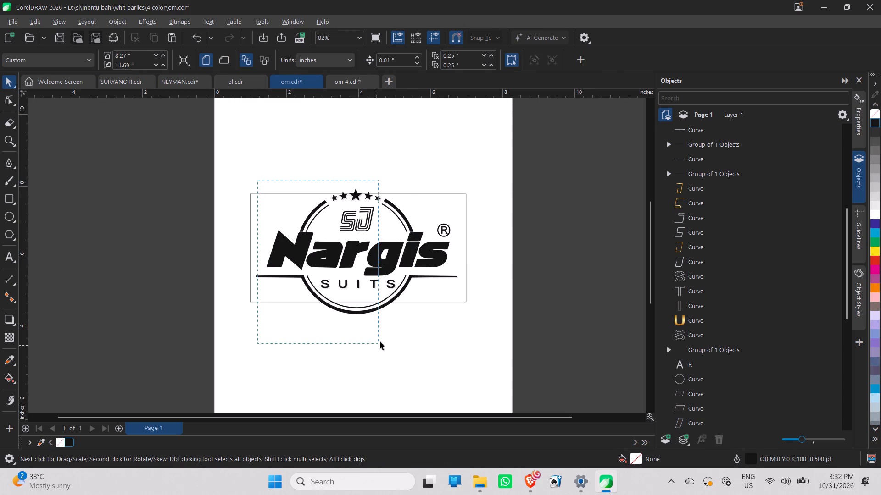
drag(380, 341, 382, 341)
click(473, 332)
drag(488, 340, 223, 175)
click(340, 145)
drag(463, 326, 250, 184)
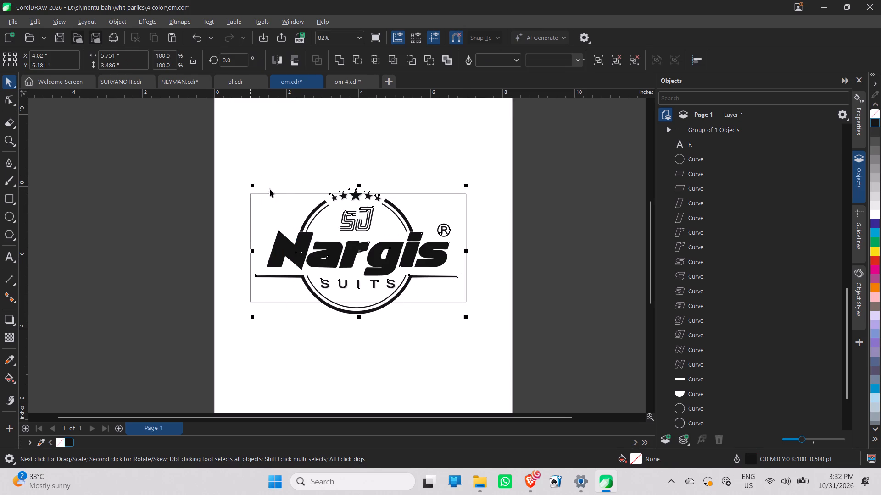
key(ctrl+g)
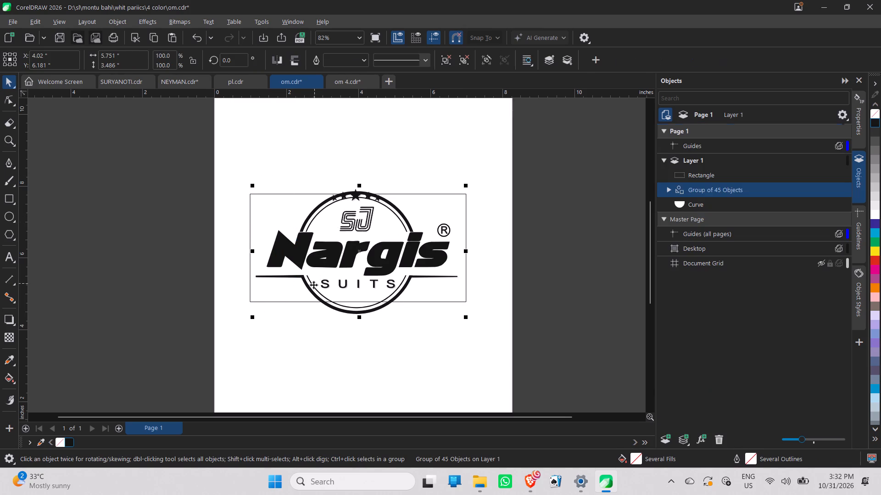
click(618, 226)
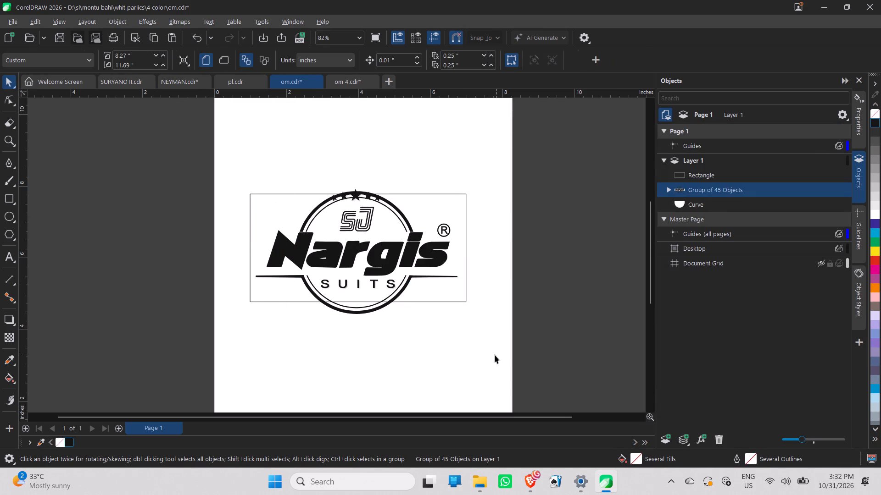
Group the leftover white half-round curve behind the stars with the grouped logo.
drag(495, 355, 353, 250)
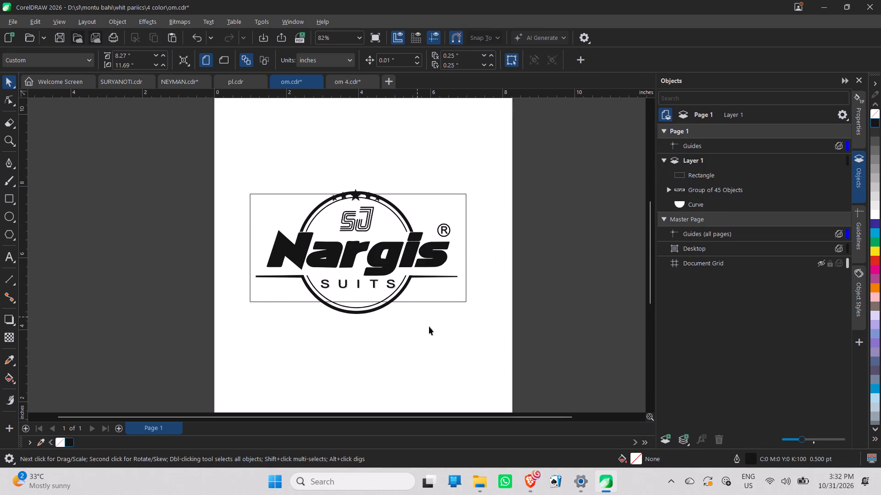
drag(451, 347, 252, 138)
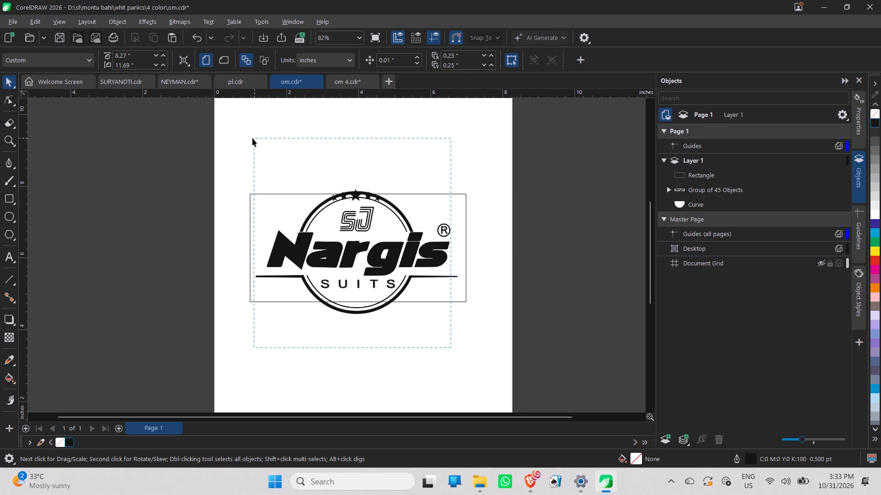
drag(252, 138, 249, 101)
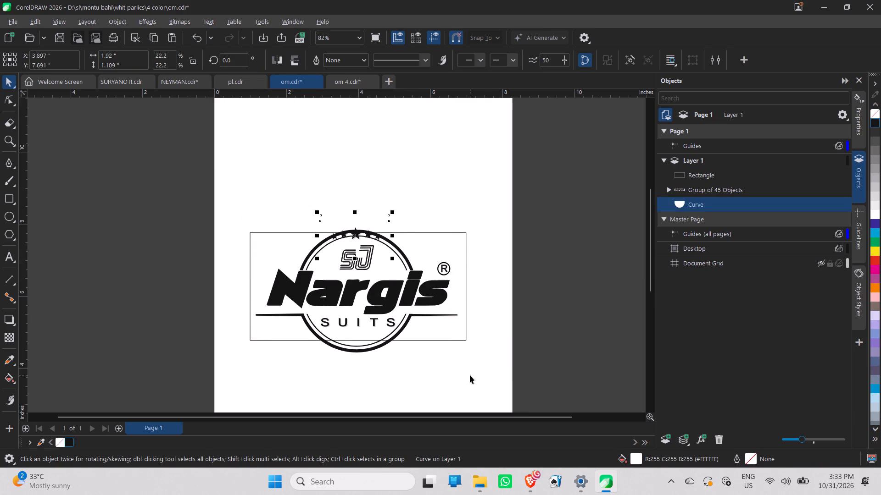
shift+click(766, 186)
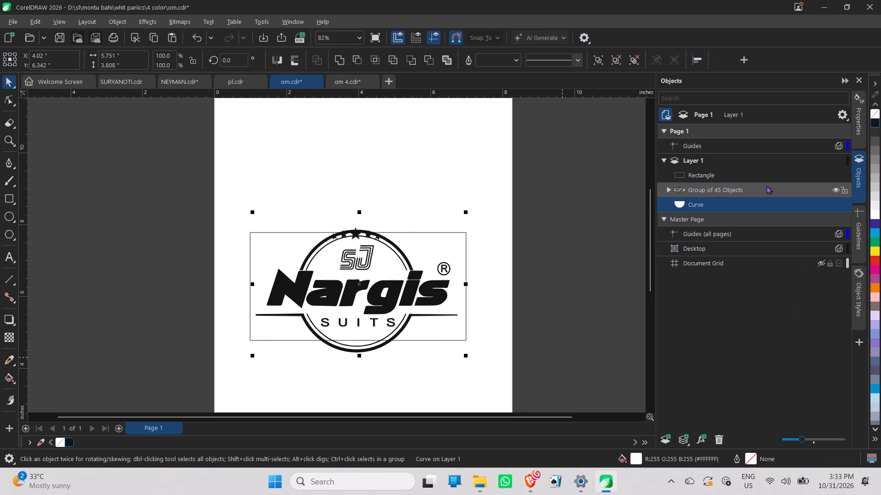
key(ctrl+g)
click(519, 260)
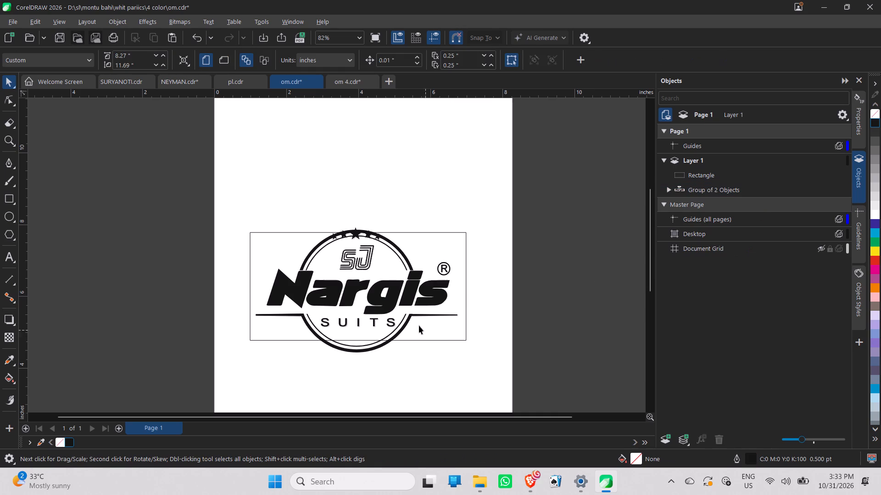
Scale the grouped logo down proportionally about its centre to about 4.17 by 2.76 inches, inside the rectangle.
click(436, 331)
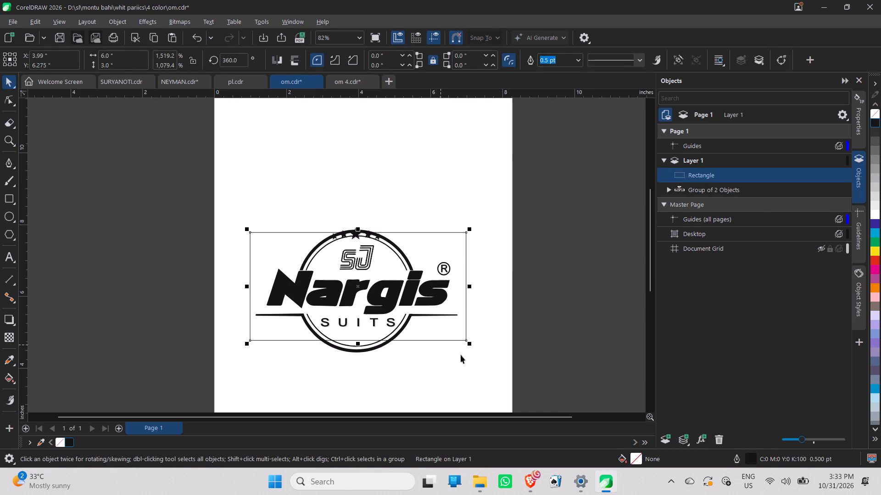
click(477, 305)
click(400, 322)
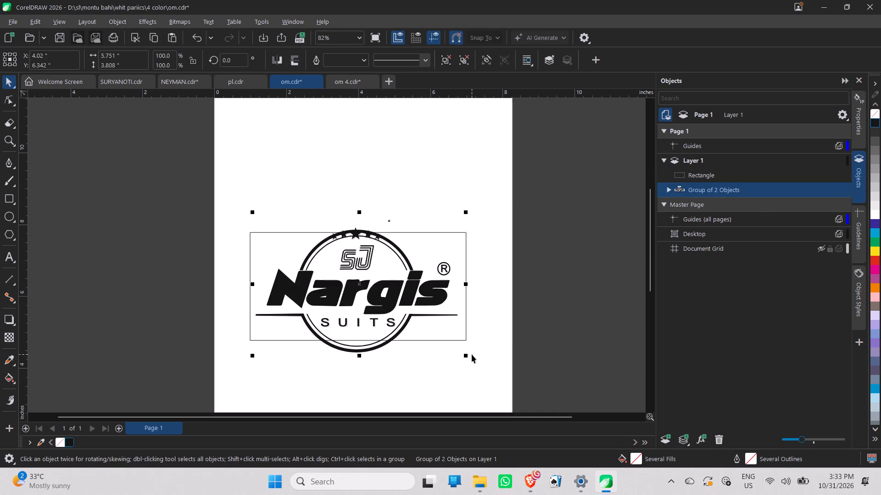
shift+drag(466, 357, 437, 353)
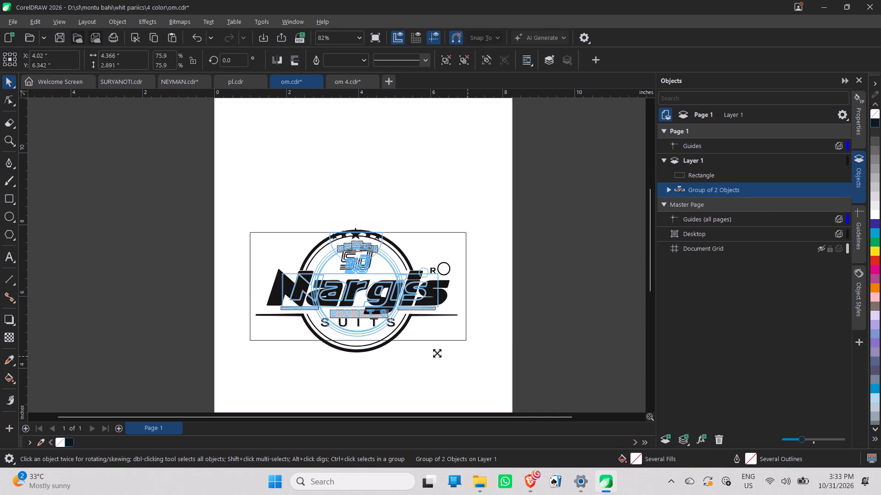
shift+drag(437, 353, 434, 350)
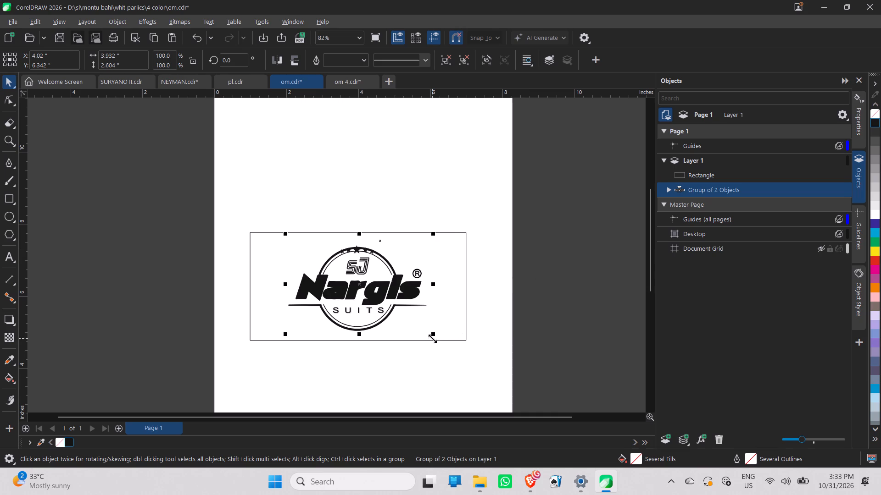
shift+drag(434, 333, 442, 333)
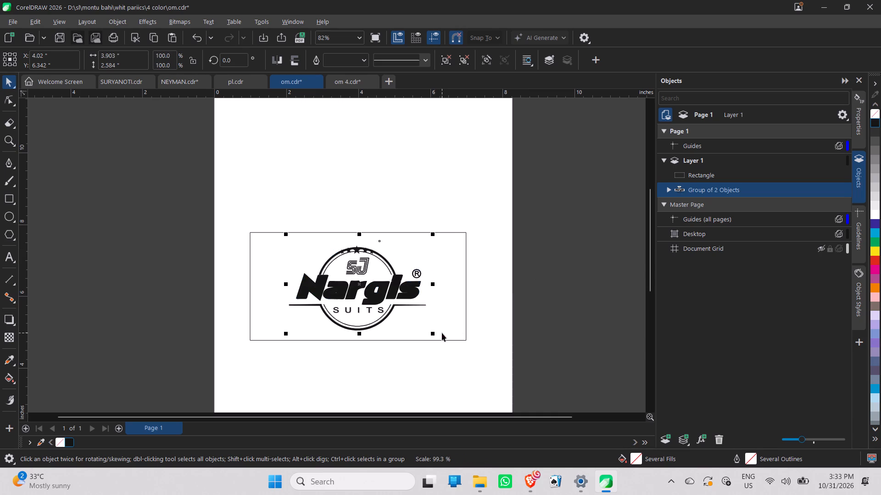
shift+drag(433, 333, 449, 336)
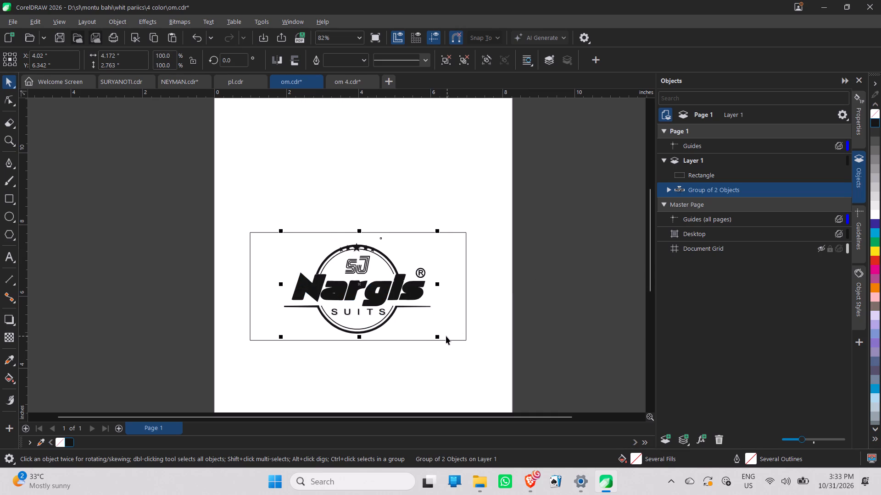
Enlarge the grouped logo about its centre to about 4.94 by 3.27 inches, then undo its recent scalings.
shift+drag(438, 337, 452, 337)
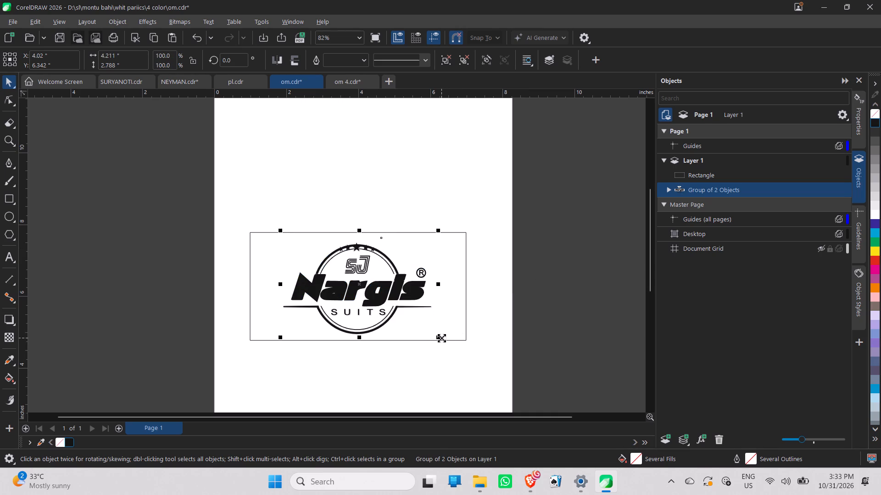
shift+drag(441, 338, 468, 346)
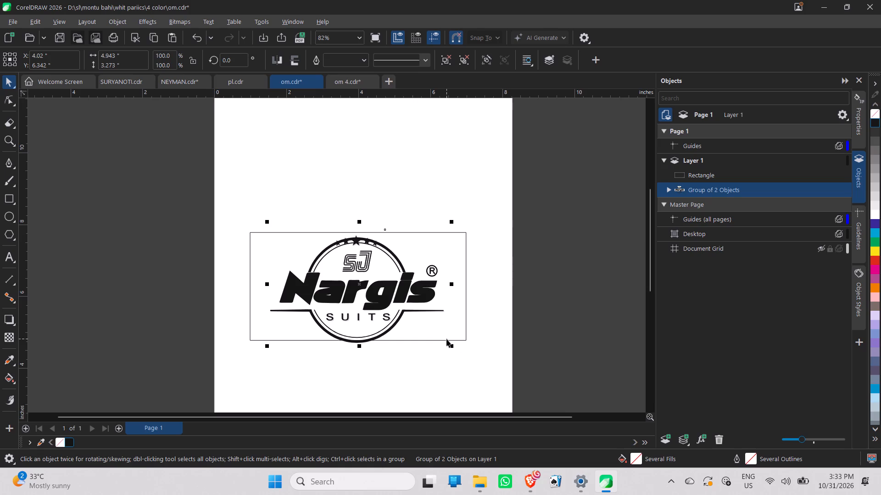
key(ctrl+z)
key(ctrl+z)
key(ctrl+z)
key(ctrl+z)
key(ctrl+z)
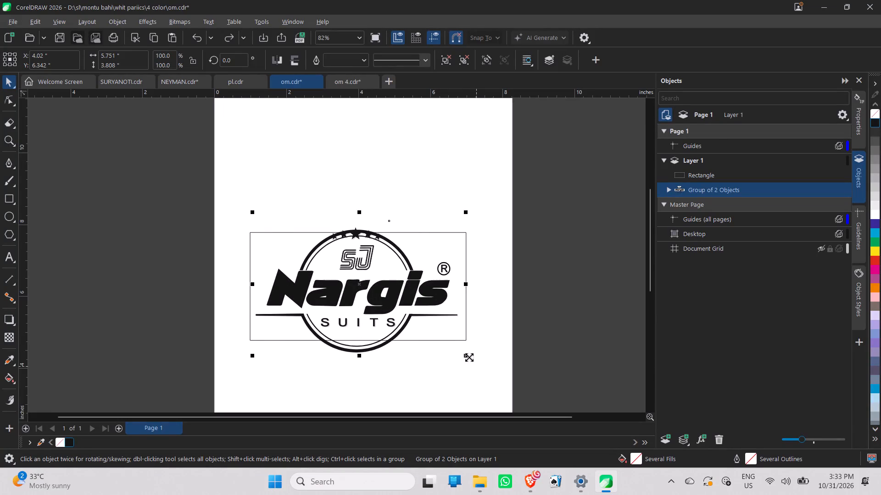
Scale the grouped logo proportionally about its centre to about 4.67 by 3.09 inches.
shift+drag(470, 356, 466, 356)
shift+drag(466, 356, 444, 351)
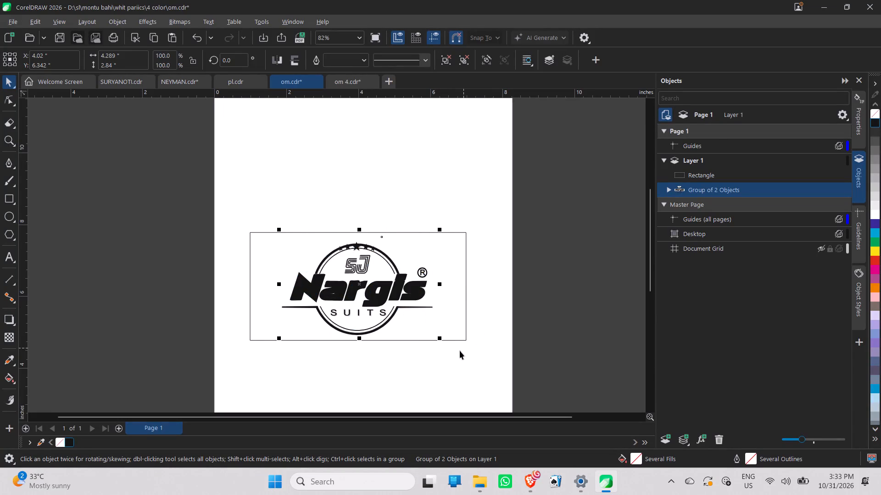
shift+drag(440, 339, 450, 340)
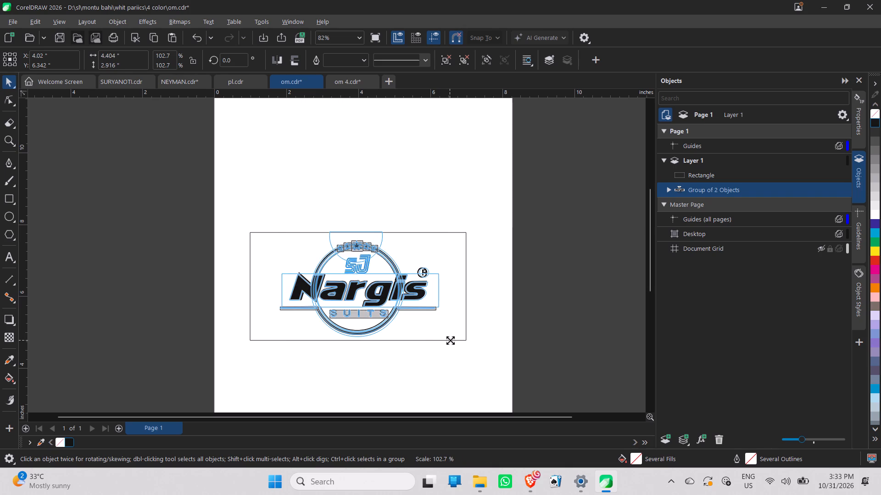
shift+drag(450, 340, 462, 343)
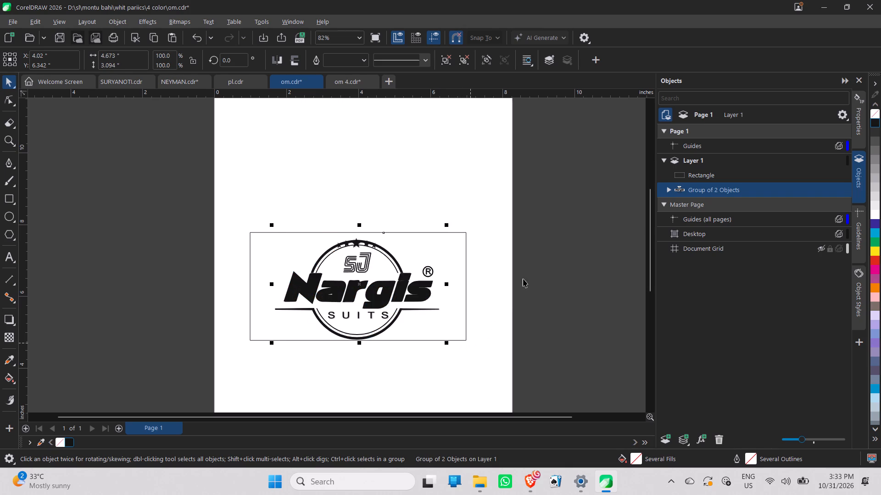
click(530, 267)
Align the grouped logo's centre horizontally and vertically with the centre of the 6 by 3 inch rectangle.
click(444, 325)
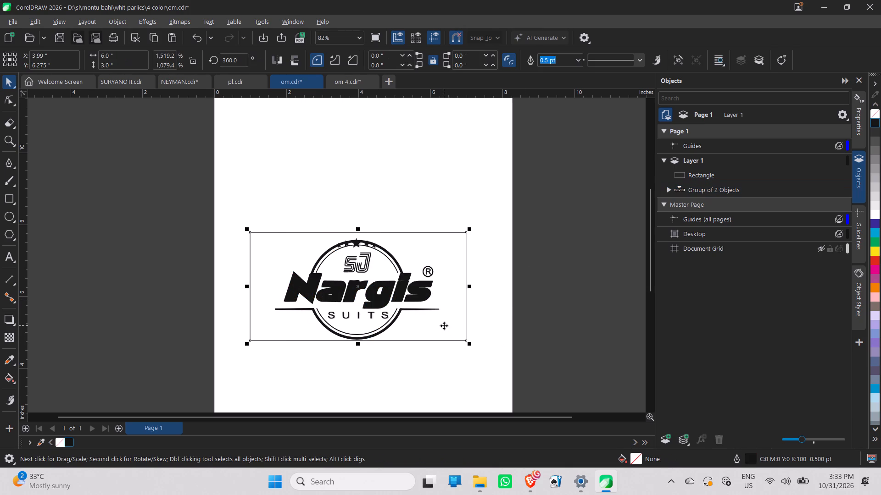
click(402, 291)
shift+click(457, 319)
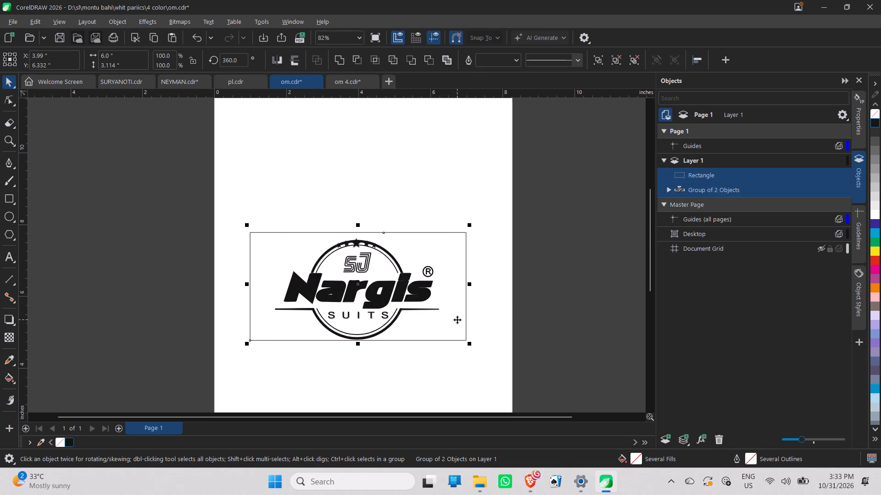
text(ce)
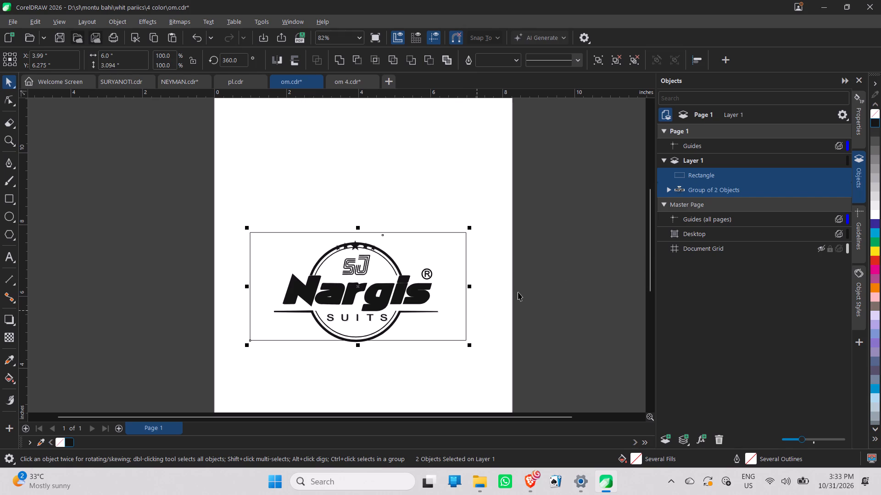
click(556, 269)
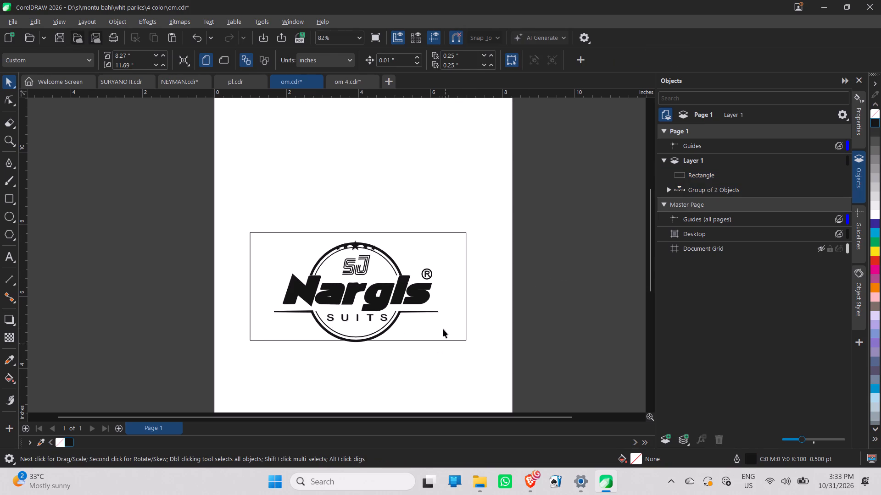
click(442, 326)
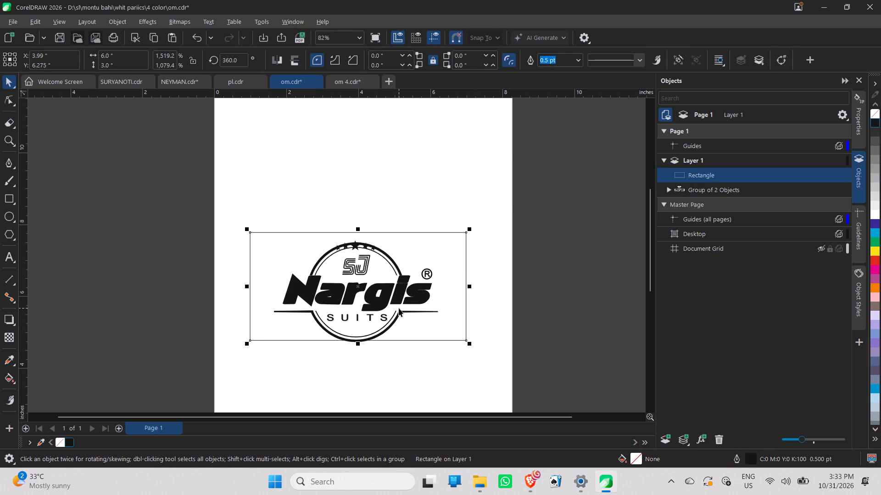
shift+click(403, 300)
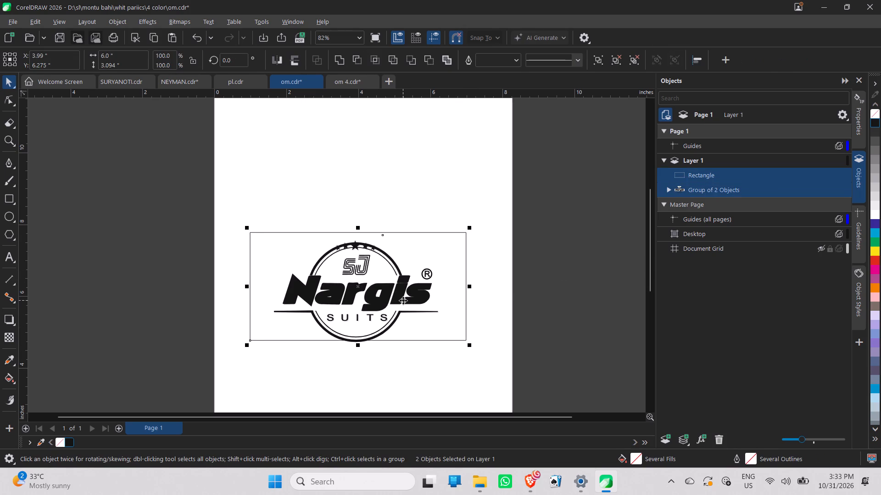
text(ce)
click(549, 148)
Nudge the rectangle alone down 0.11 inch to Y 6.165 inches so it frames the visible logo evenly.
click(446, 285)
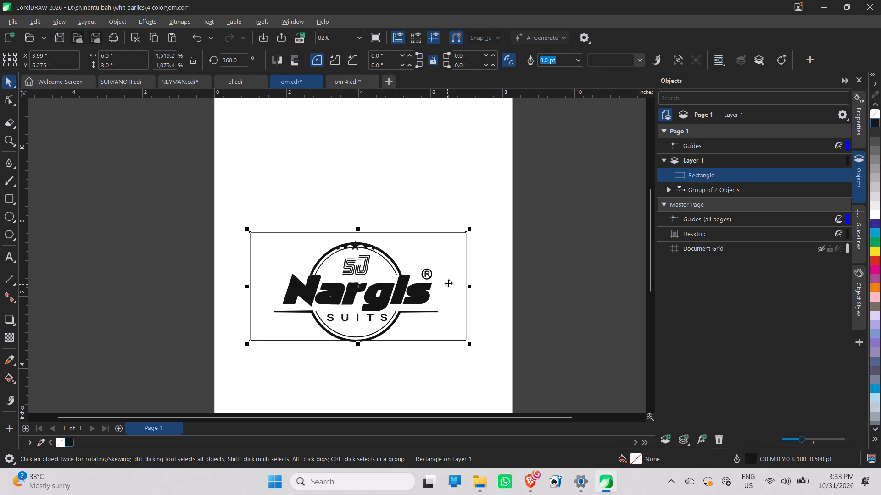
key(Down)
key(Down)
key(Down)
key(Down)
key(Down)
key(Down)
key(Down)
key(Down)
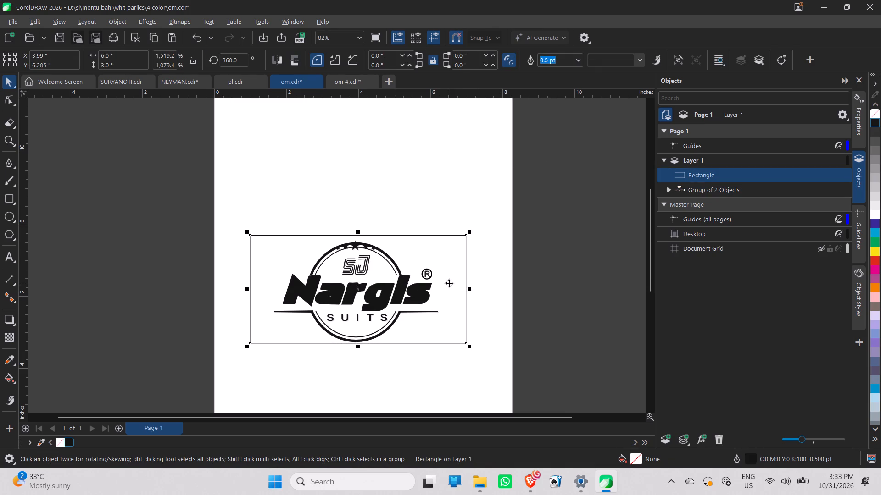
key(Down)
key(Down)
key(Down)
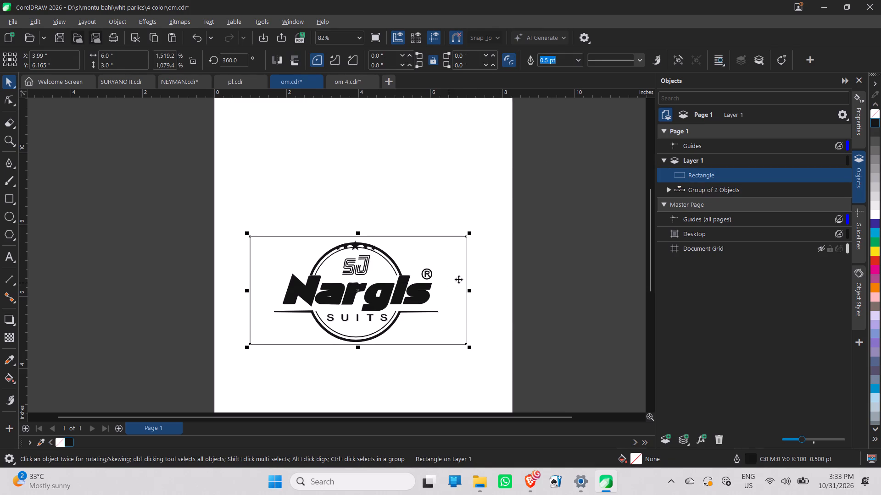
click(537, 214)
Select the rectangle together with the logo and group them.
drag(551, 322, 41, 148)
drag(151, 169, 258, 233)
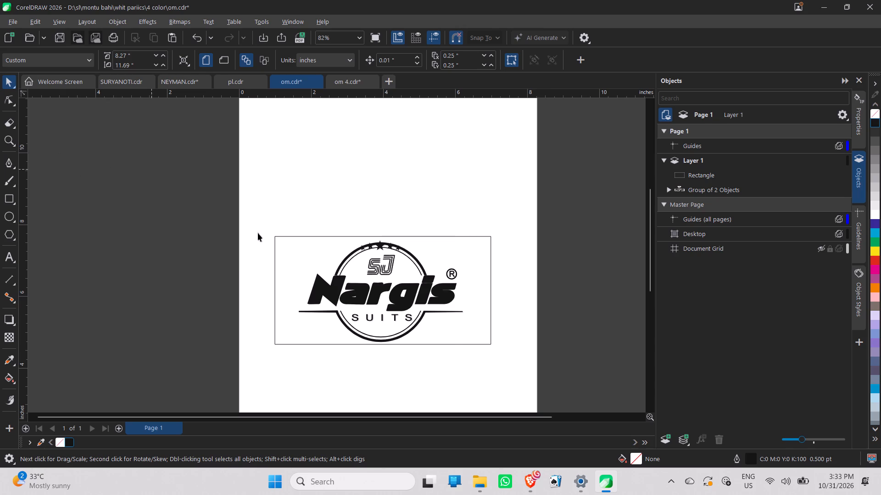
drag(258, 233, 551, 398)
key(ctrl+g)
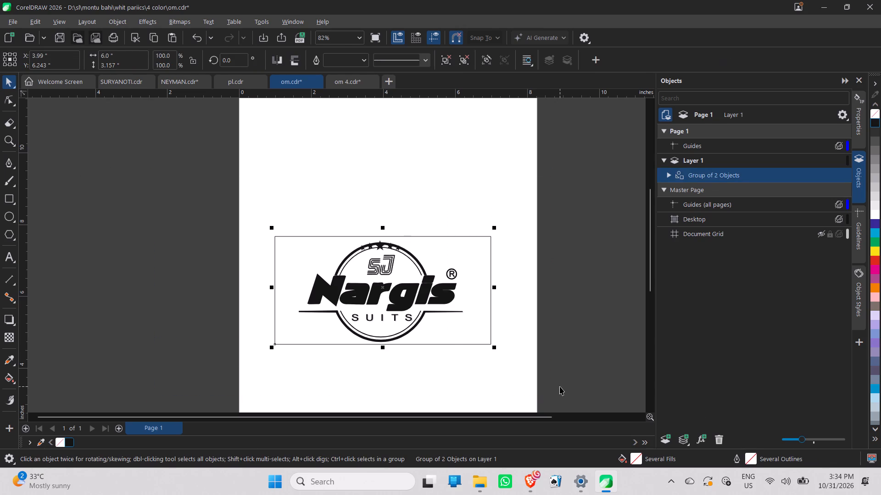
Save the changes to om.cdr.
key(ctrl+s)
key(ctrl+s)
Set up an export of the artwork to the 4 color folder as a PDF named nargies.
key(ctrl+e)
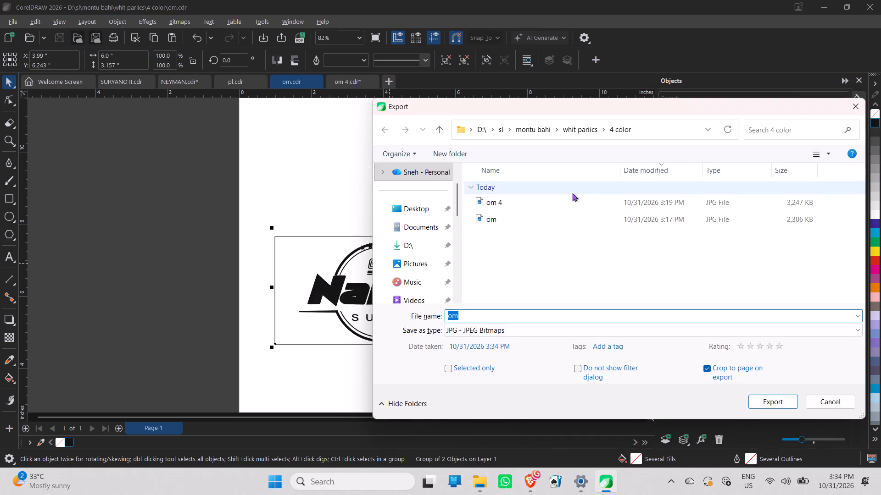
drag(465, 319, 385, 332)
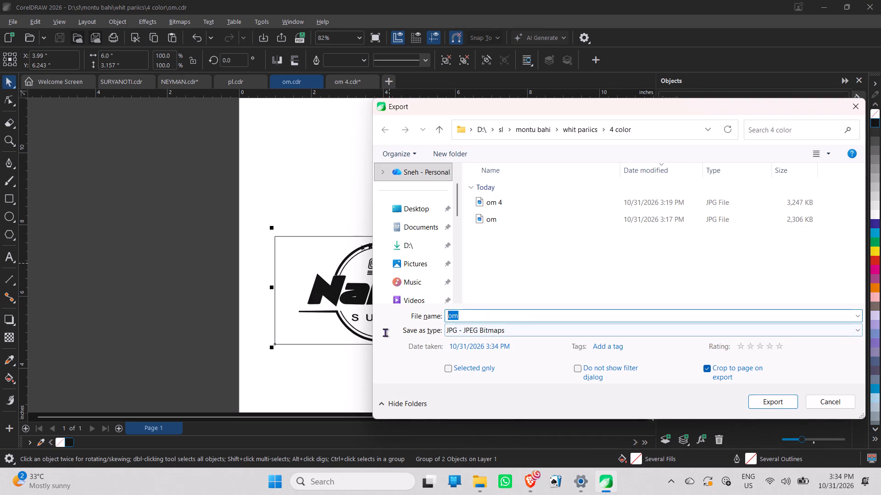
drag(385, 332, 384, 332)
key(BackSpace)
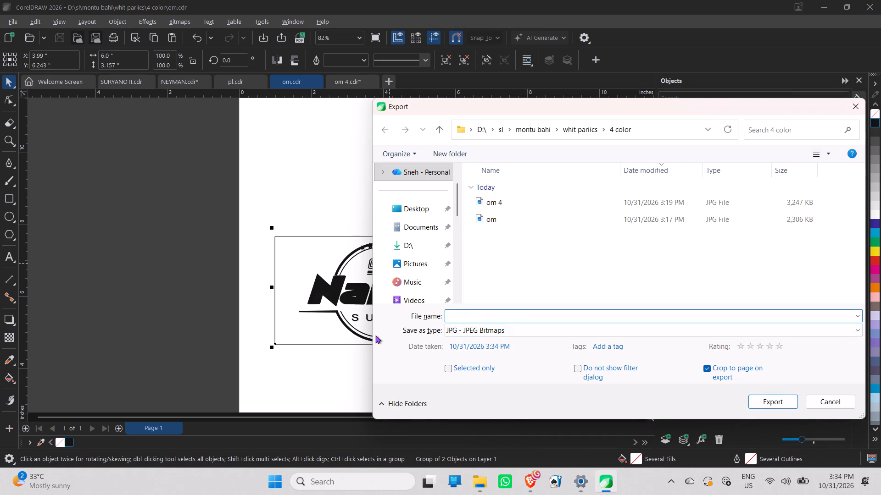
text(na)
key(r)
text(gi)
text(es)
key(space)
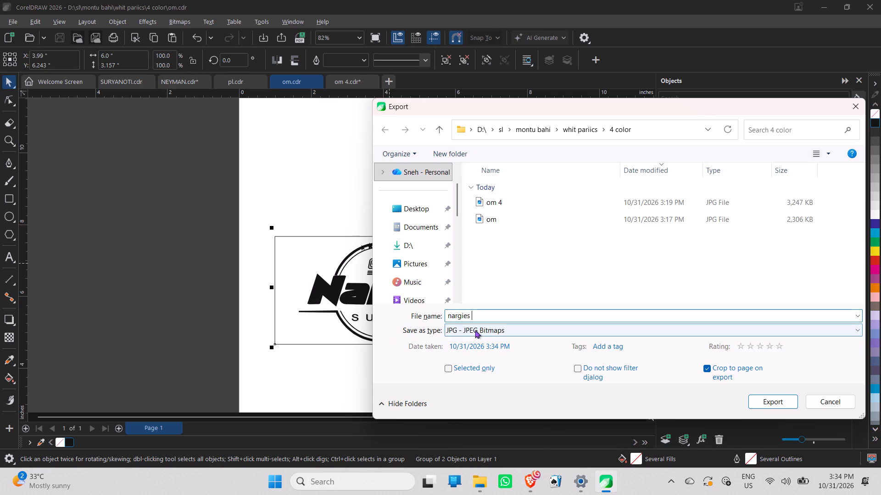
click(475, 330)
click(465, 63)
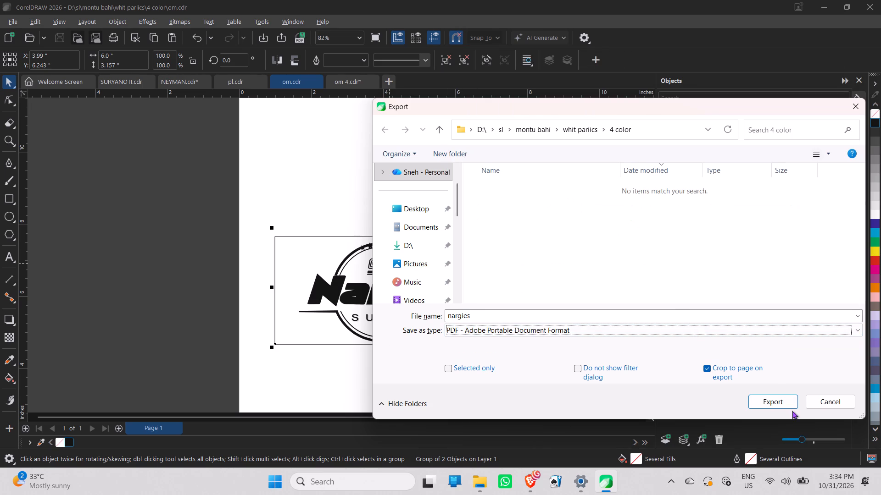
Export the artwork as the PDF nargies in the 4 color folder, accepting the PDF settings as they are, and clear the selection.
click(792, 410)
click(775, 385)
click(779, 402)
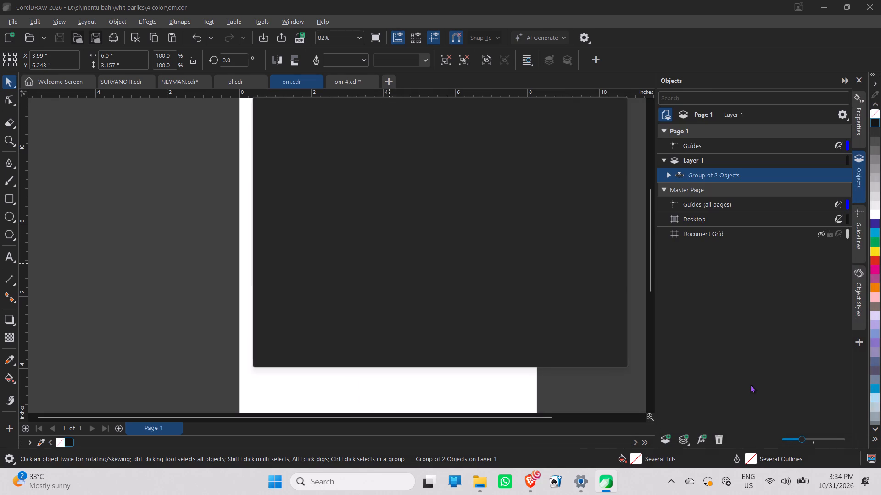
key(Return)
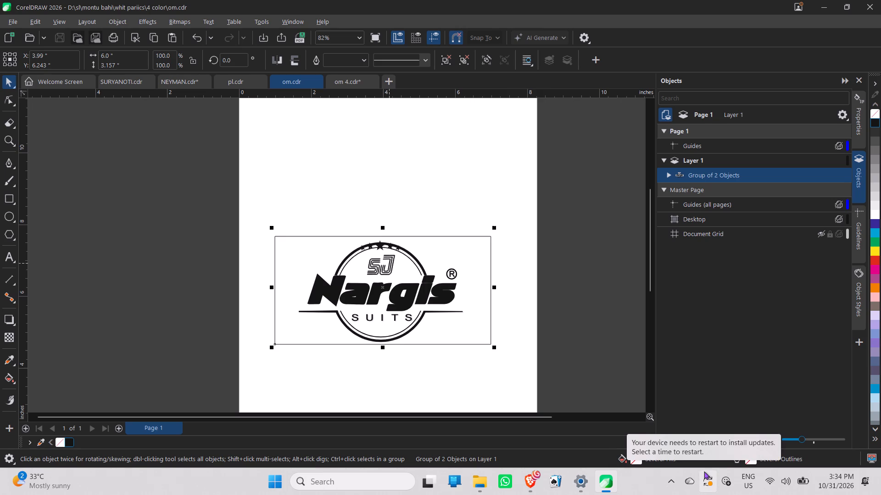
click(35, 287)
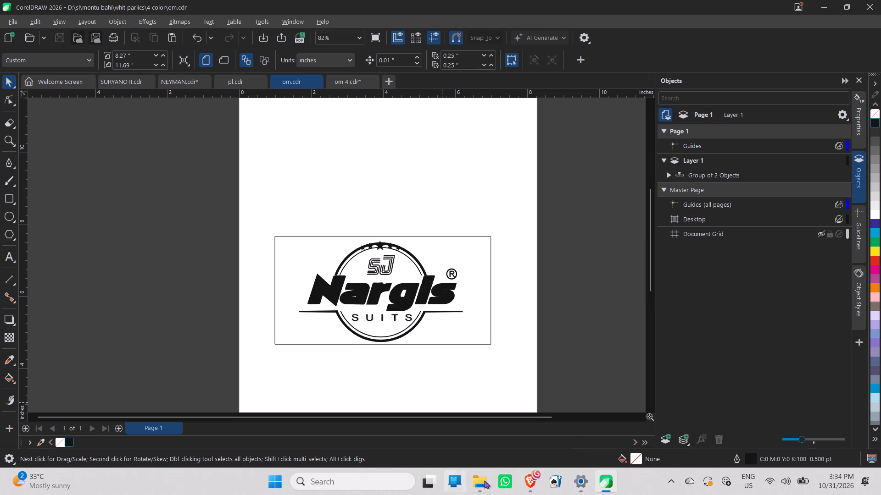
Switch to the WhatsApp Web chat in Brave where om.jpg and om 4.jpg were shared.
click(539, 492)
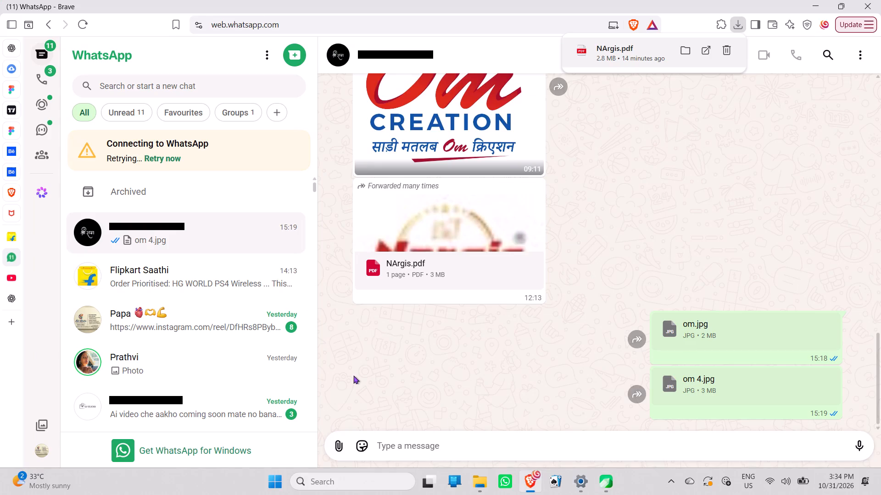